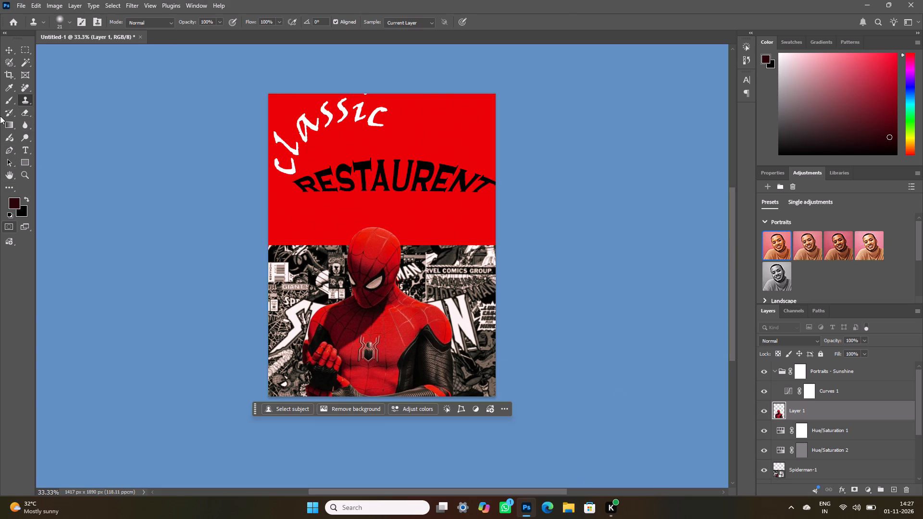
# Start a new text line on the red area below RESTAURENT and set its font to Book Antiqua.
pyautogui.click(25, 146)
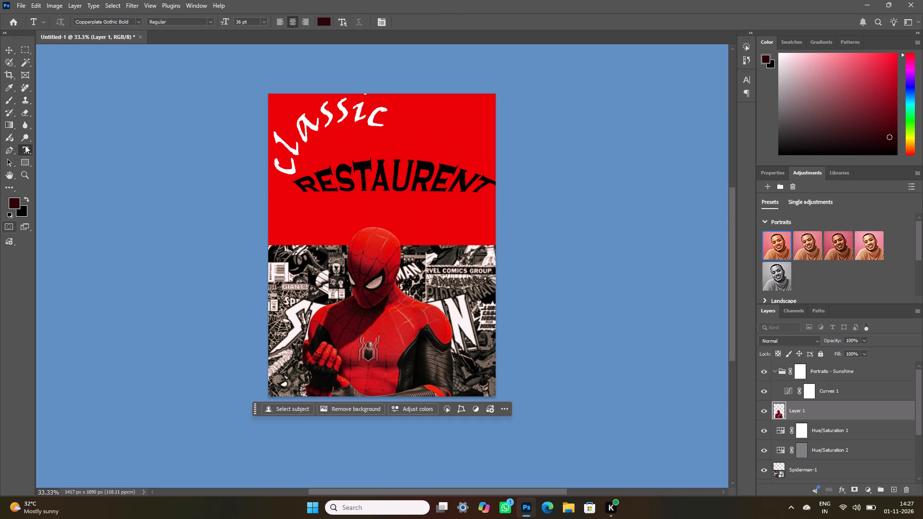
pyautogui.click(324, 218)
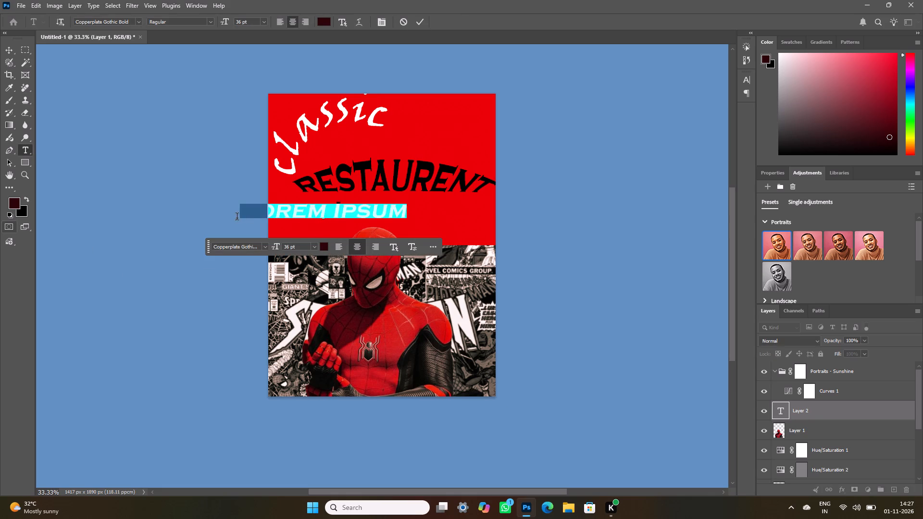
pyautogui.click(255, 249)
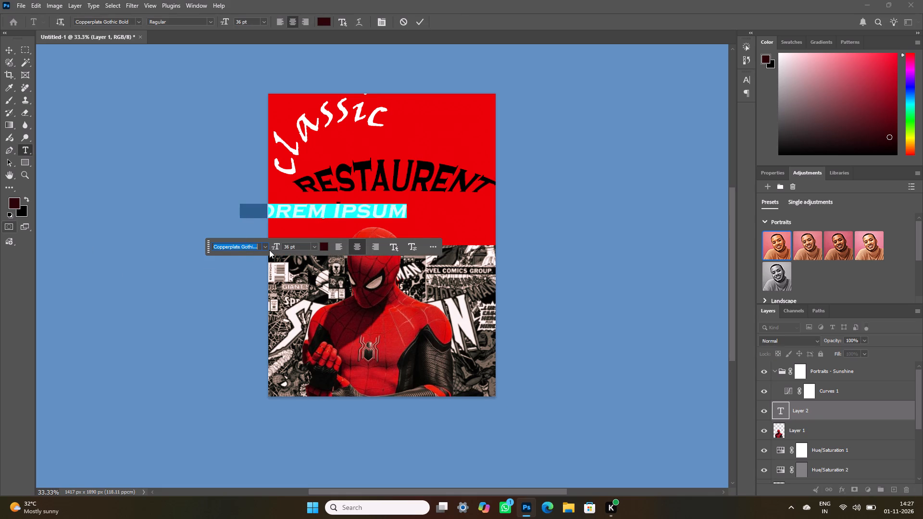
pyautogui.click(269, 249)
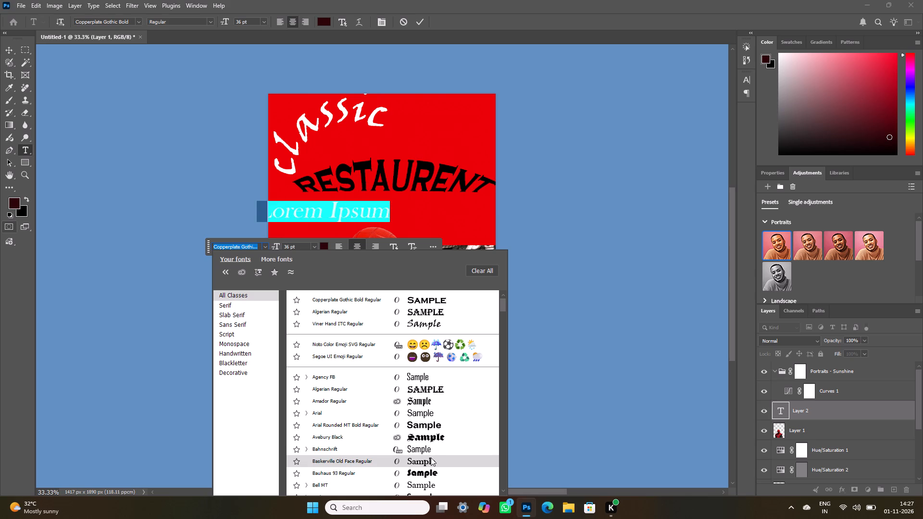
pyautogui.scroll(-5, 428, 431)
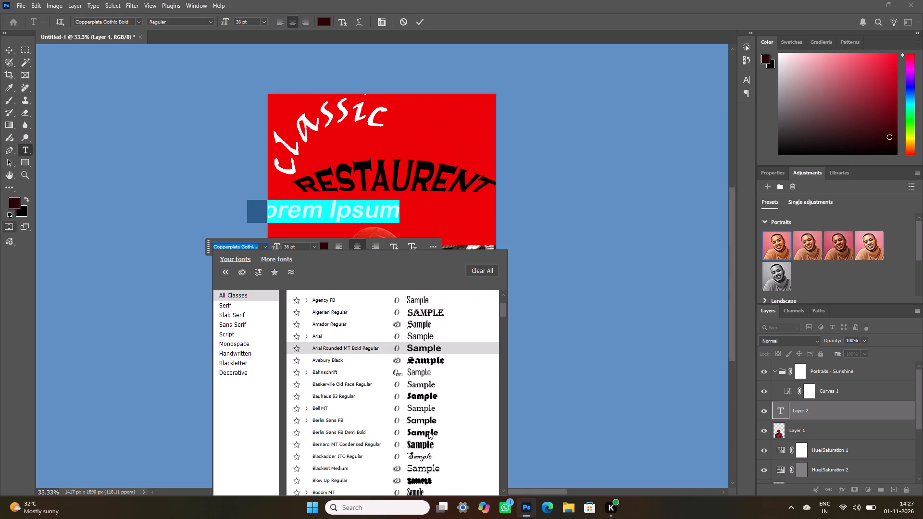
pyautogui.scroll(-5, 428, 431)
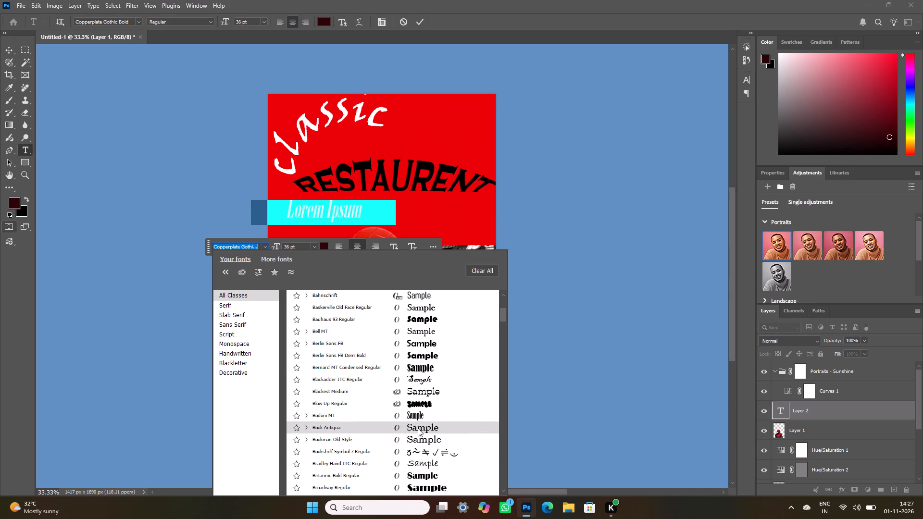
pyautogui.click(418, 429)
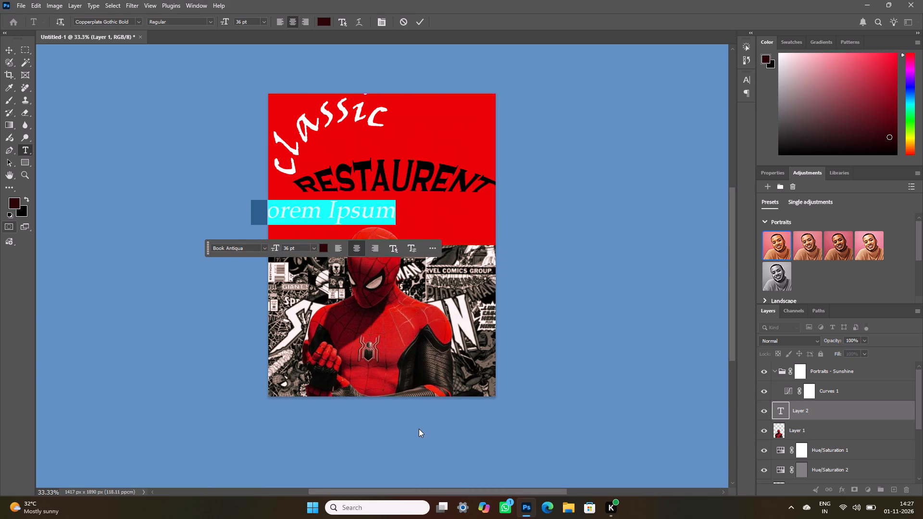
# Set the new text's size to 9 pt.
pyautogui.click(316, 247)
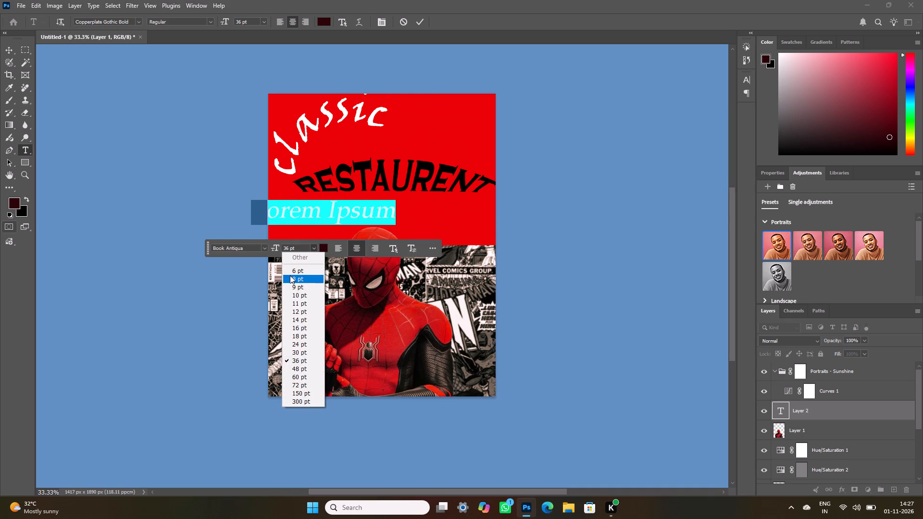
pyautogui.click(290, 275)
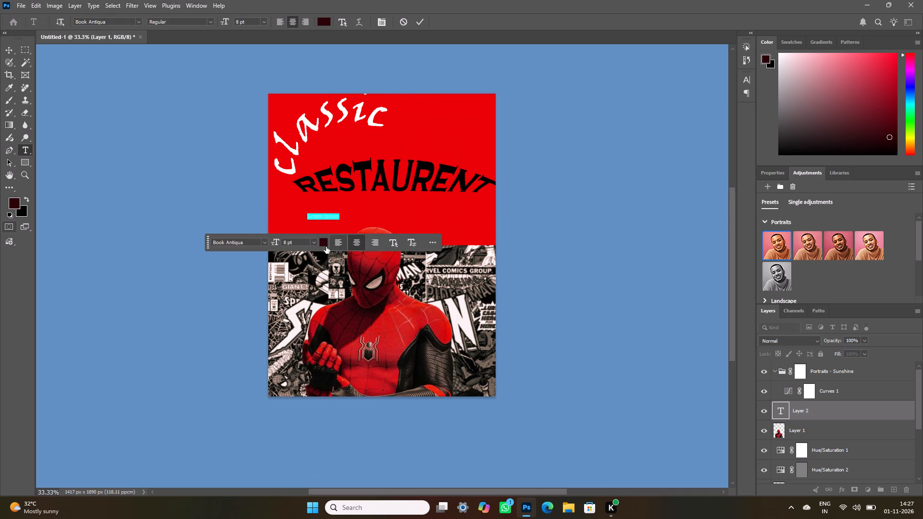
pyautogui.click(316, 243)
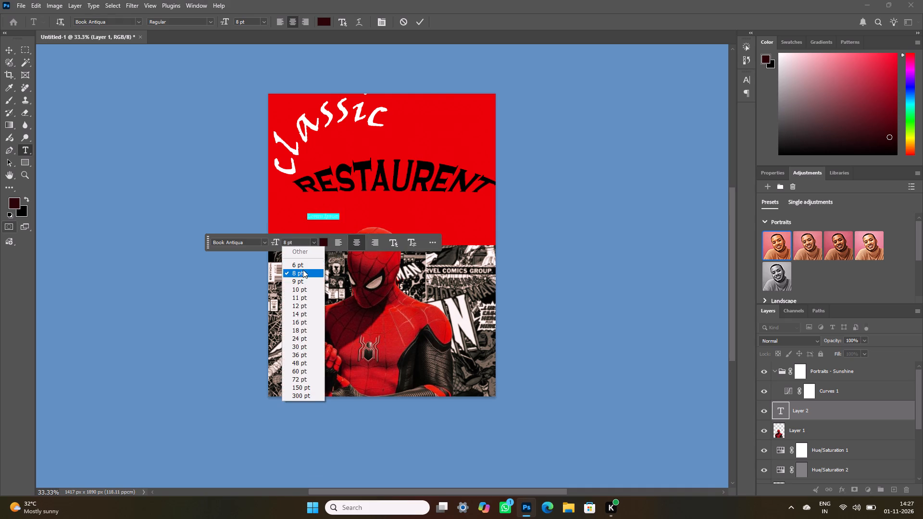
pyautogui.click(300, 278)
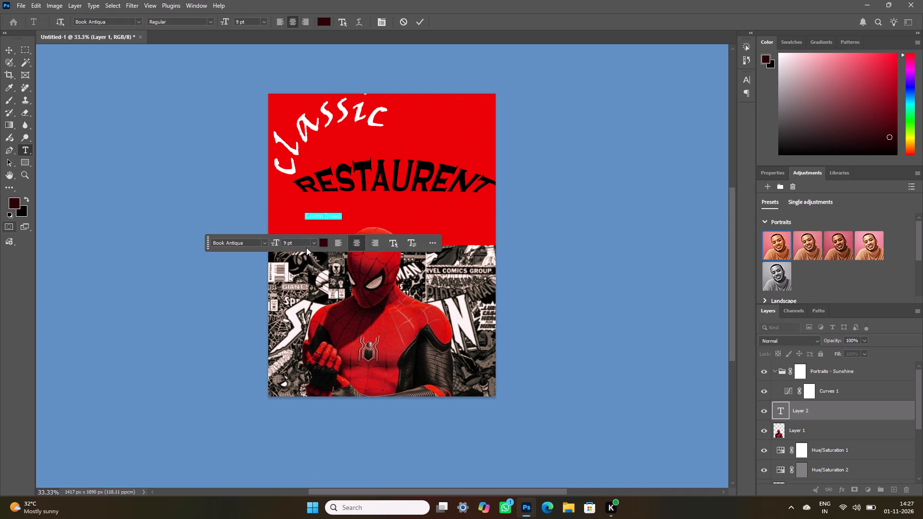
# Delete the Lorem Ipsum placeholder from the new text line.
pyautogui.click(346, 226)
pyautogui.click(337, 215)
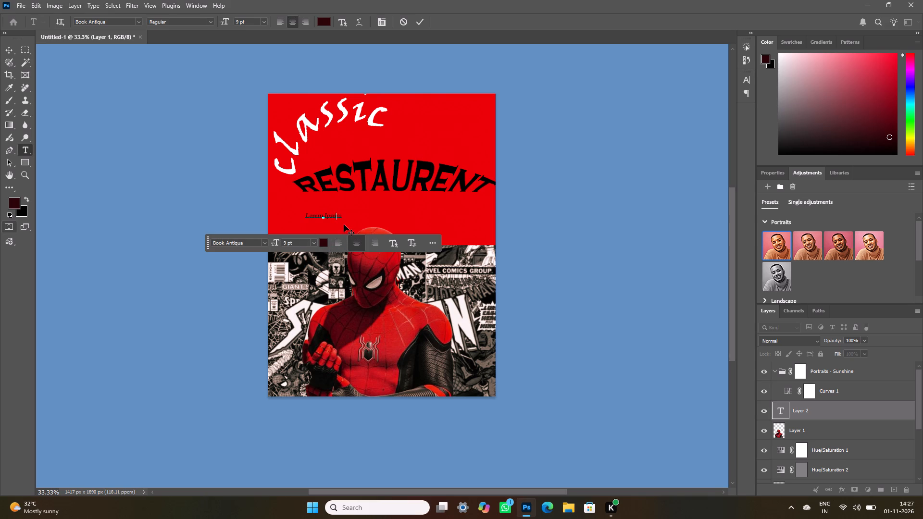
pyautogui.press('Right')
pyautogui.press('Right')
pyautogui.press('BackSpace')
pyautogui.press('BackSpace')
pyautogui.press('BackSpace')
pyautogui.press('BackSpace')
pyautogui.press('BackSpace')
pyautogui.press('BackSpace')
pyautogui.press('BackSpace')
pyautogui.press('BackSpace')
pyautogui.press('BackSpace')
pyautogui.press('BackSpace')
pyautogui.press('BackSpace')
pyautogui.press('BackSpace')
pyautogui.press('BackSpace')
pyautogui.press('BackSpace')
pyautogui.press('BackSpace')
pyautogui.press('BackSpace')
pyautogui.press('BackSpace')
pyautogui.press('BackSpace')
pyautogui.press('BackSpace')
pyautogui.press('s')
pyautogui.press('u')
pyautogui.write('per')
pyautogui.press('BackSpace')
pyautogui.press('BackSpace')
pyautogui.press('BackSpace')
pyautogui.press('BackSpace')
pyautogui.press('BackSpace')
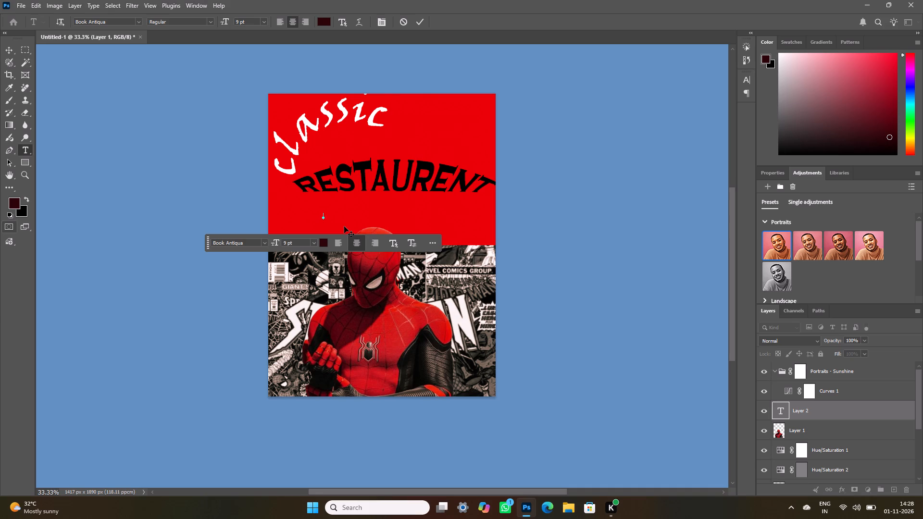
# Enter the text "spyderman is a one of the super hero in marvel and" in the new text line.
pyautogui.press('s')
pyautogui.press('p')
pyautogui.write('yder')
pyautogui.write('ma')
pyautogui.write('n')
pyautogui.press('space')
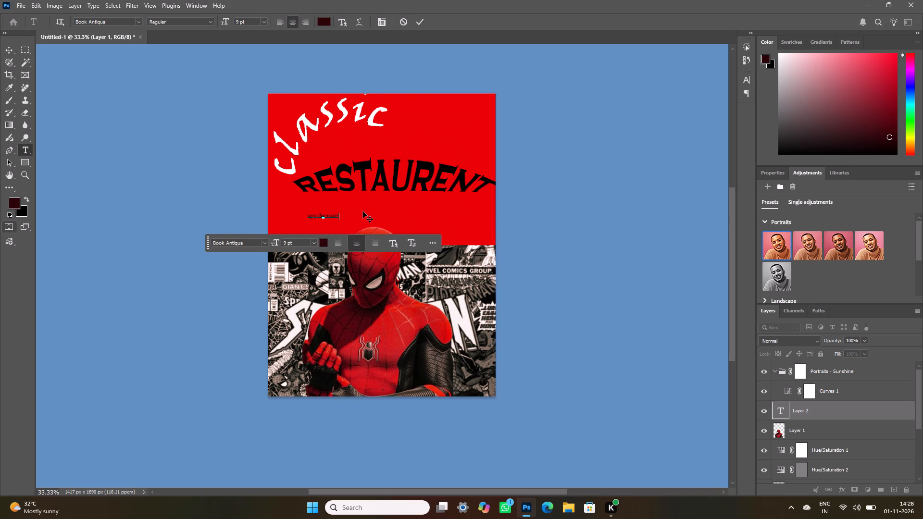
pyautogui.write('is')
pyautogui.press('space')
pyautogui.press('a')
pyautogui.press('space')
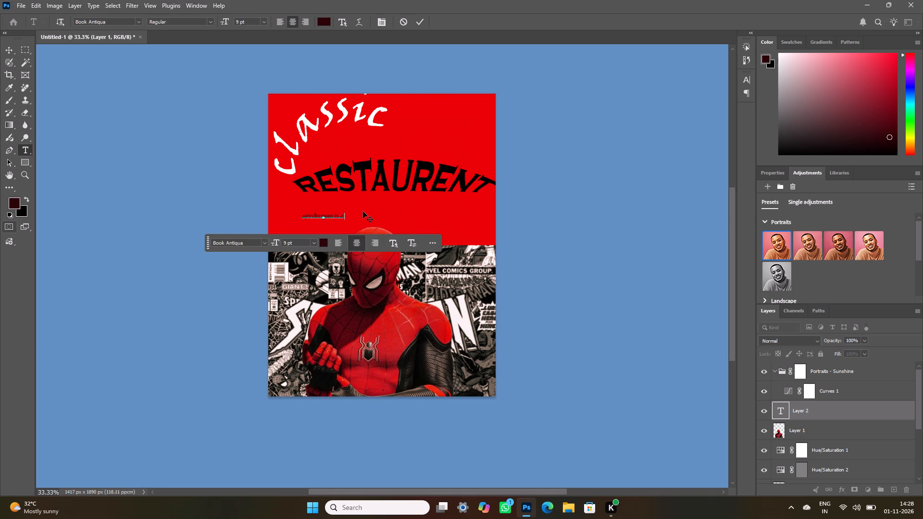
pyautogui.write('one')
pyautogui.press('space')
pyautogui.write('of the')
pyautogui.press('space')
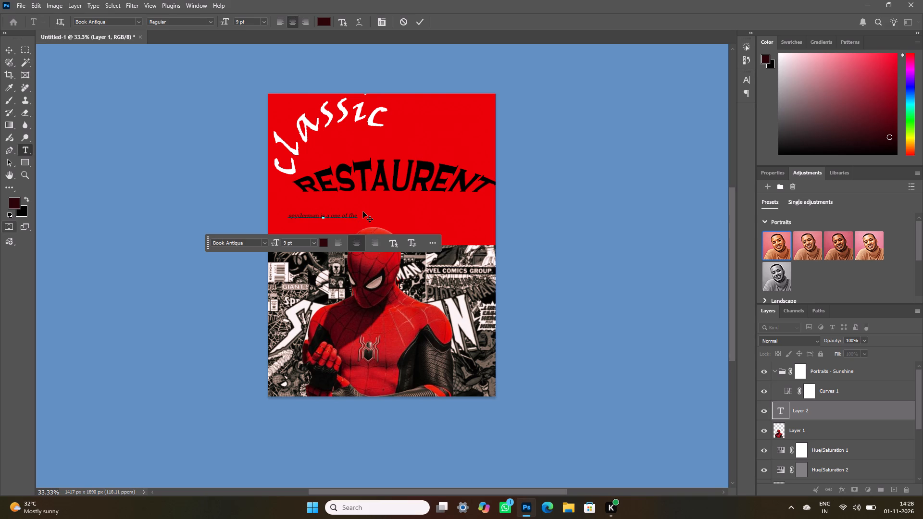
pyautogui.write('super')
pyautogui.press('space')
pyautogui.write('hero in marve')
pyautogui.write('l and')
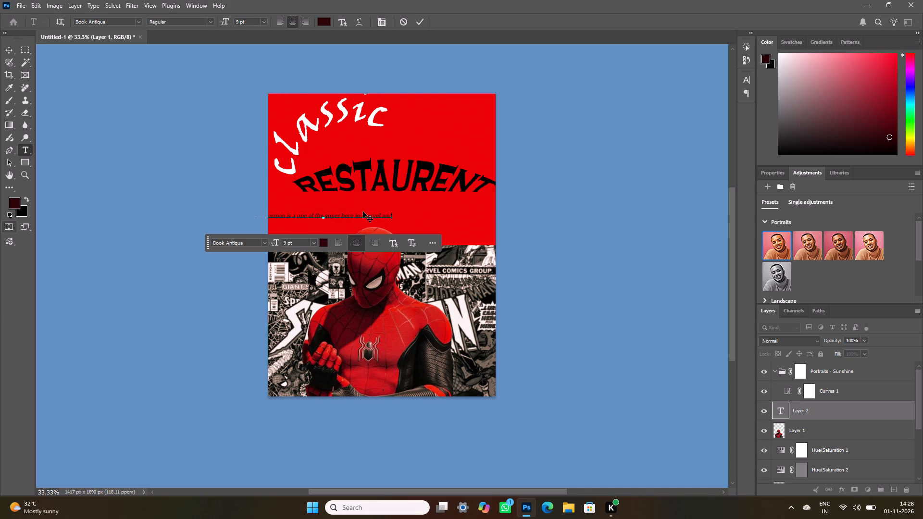
pyautogui.press('space')
# Continue the sentence with "ironman," written as one word followed by a comma.
pyautogui.write('iron')
pyautogui.press('space')
pyautogui.write('man a')
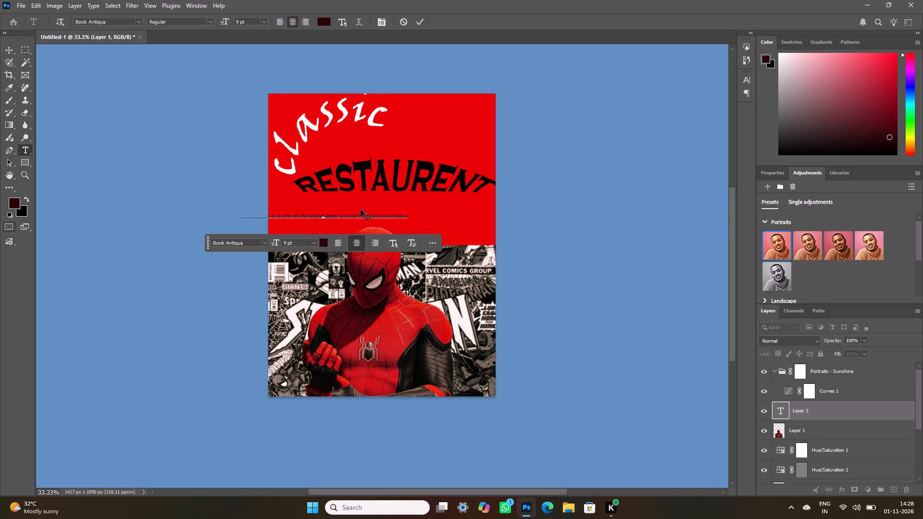
pyautogui.press('BackSpace')
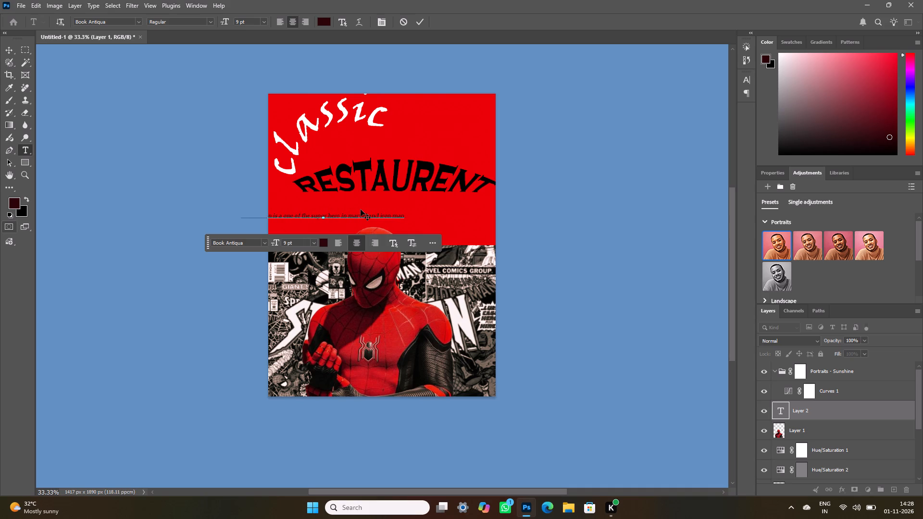
pyautogui.press('BackSpace')
pyautogui.press(',')
pyautogui.press('Left')
pyautogui.press('Left')
pyautogui.press('Left')
pyautogui.press('Left')
pyautogui.press('BackSpace')
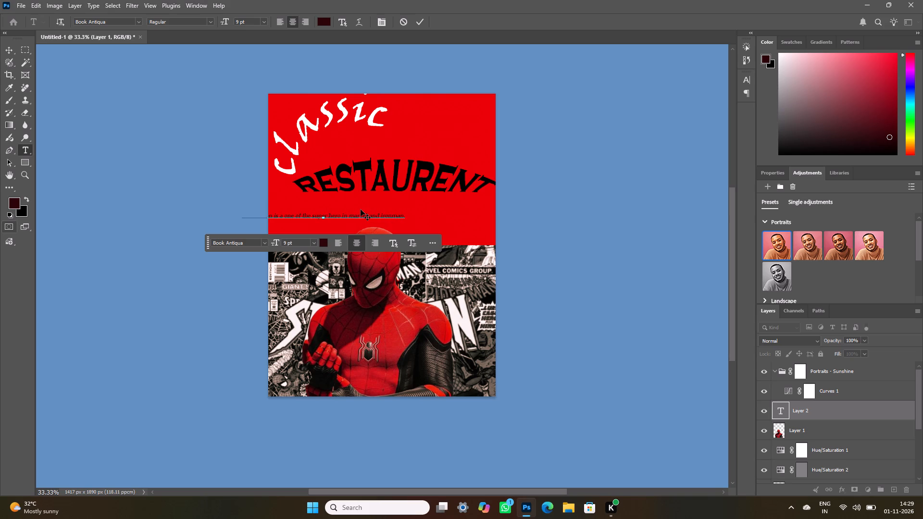
# Continue the sentence after "ironman," with "hulk,thor,thonus,".
pyautogui.press('Right')
pyautogui.press('Right')
pyautogui.press('Right')
pyautogui.press('Right')
pyautogui.write('hulk')
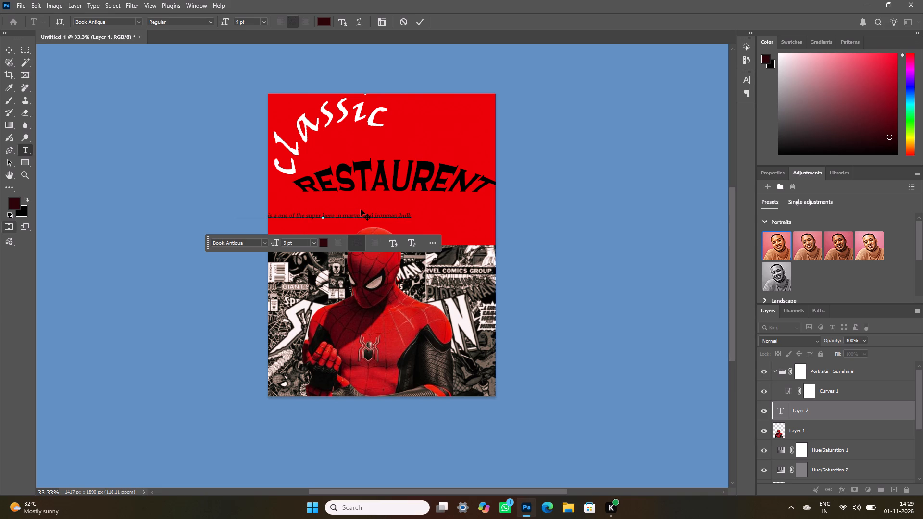
pyautogui.press(',')
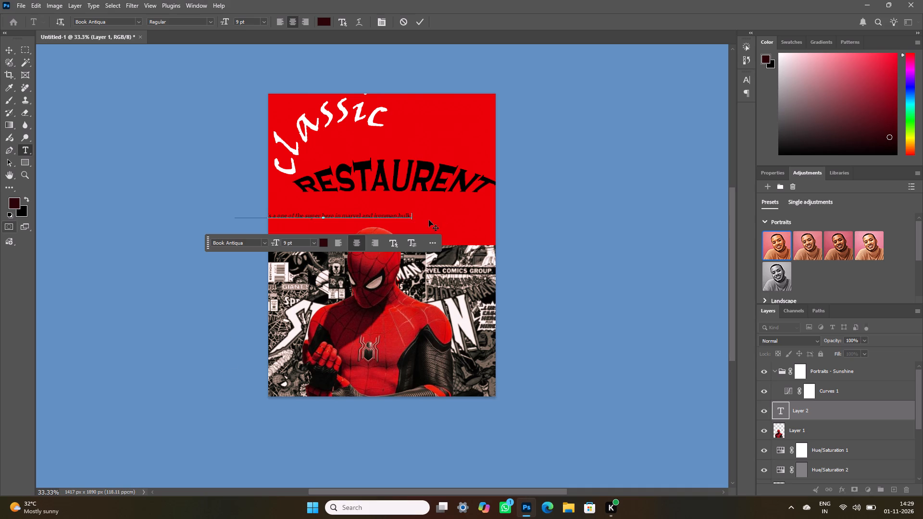
pyautogui.write('tor')
pyautogui.press('space')
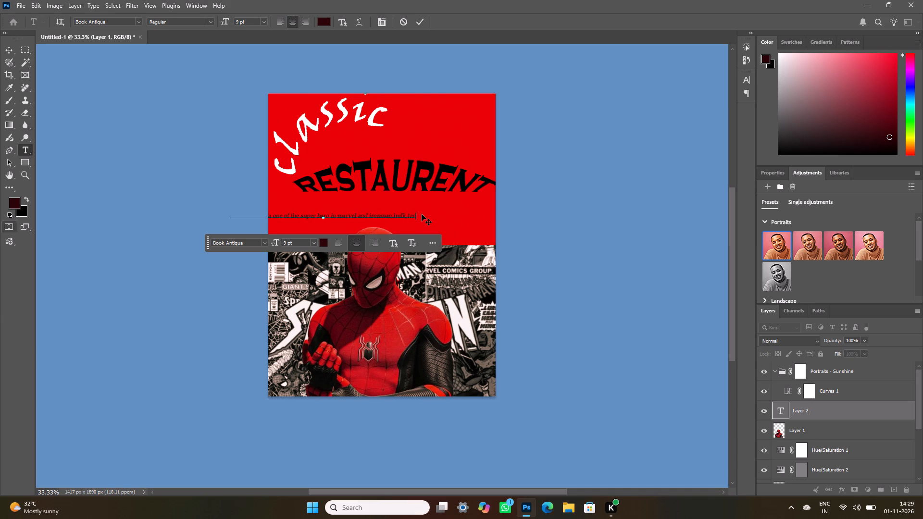
pyautogui.press('BackSpace')
pyautogui.press('BackSpace')
pyautogui.press('BackSpace')
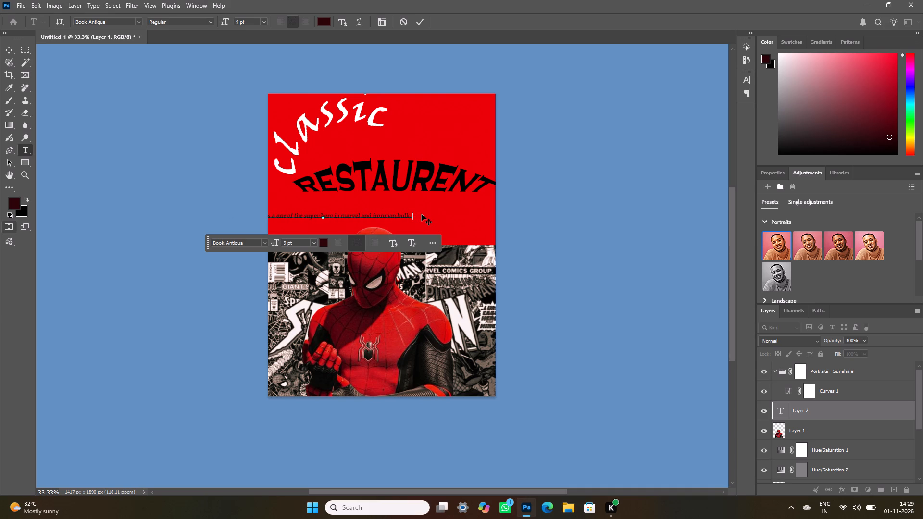
pyautogui.write('hor')
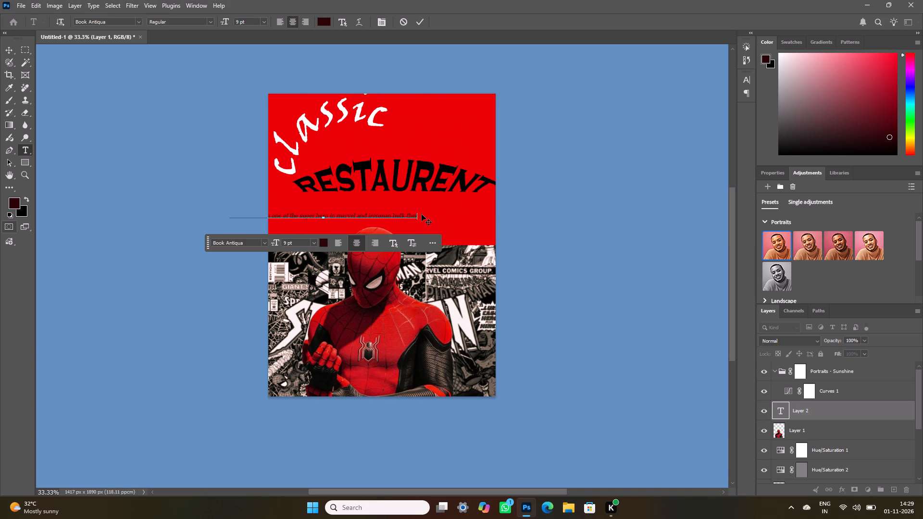
pyautogui.press(',')
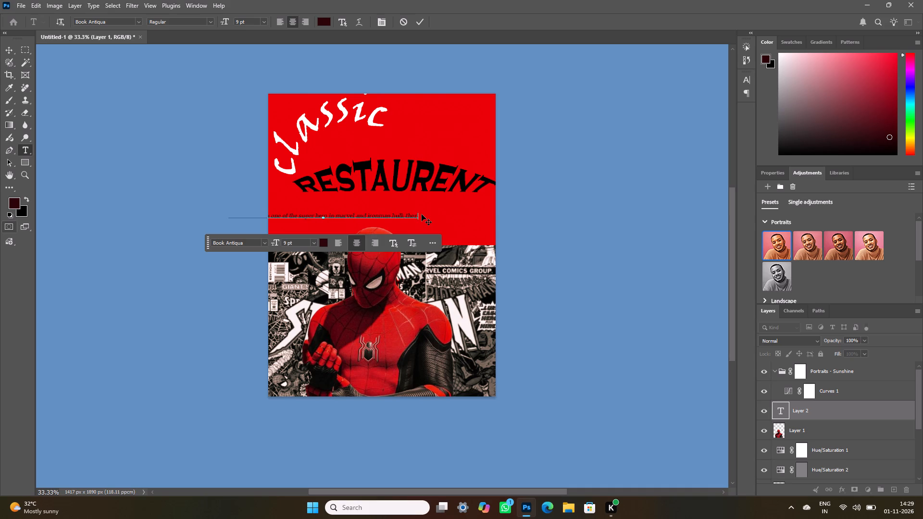
pyautogui.write('tho')
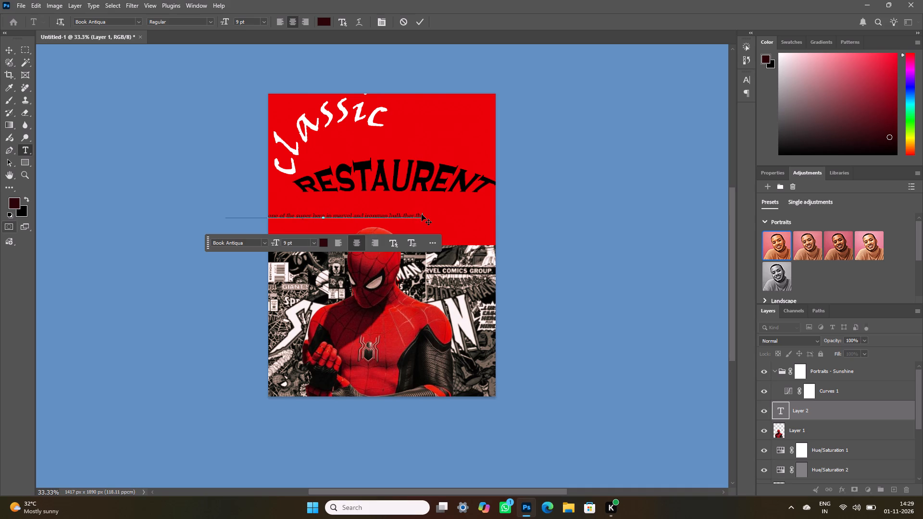
pyautogui.write('nus')
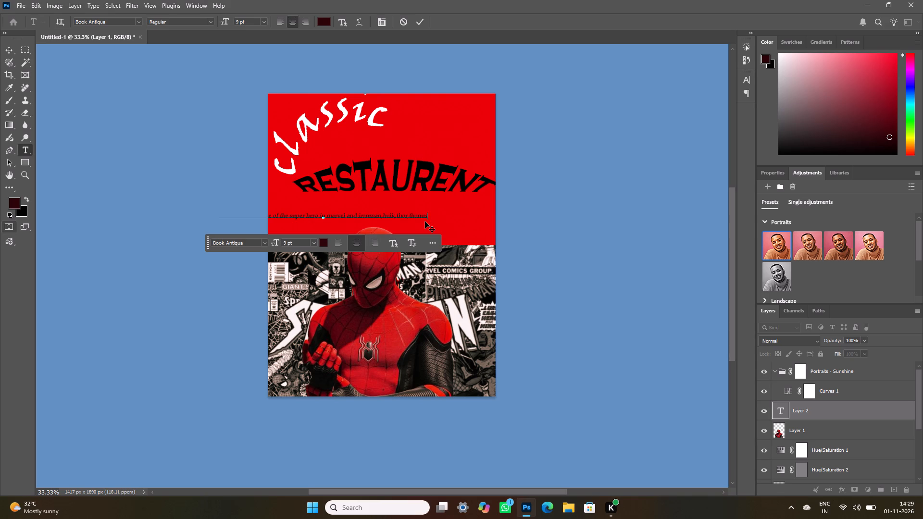
pyautogui.press(',')
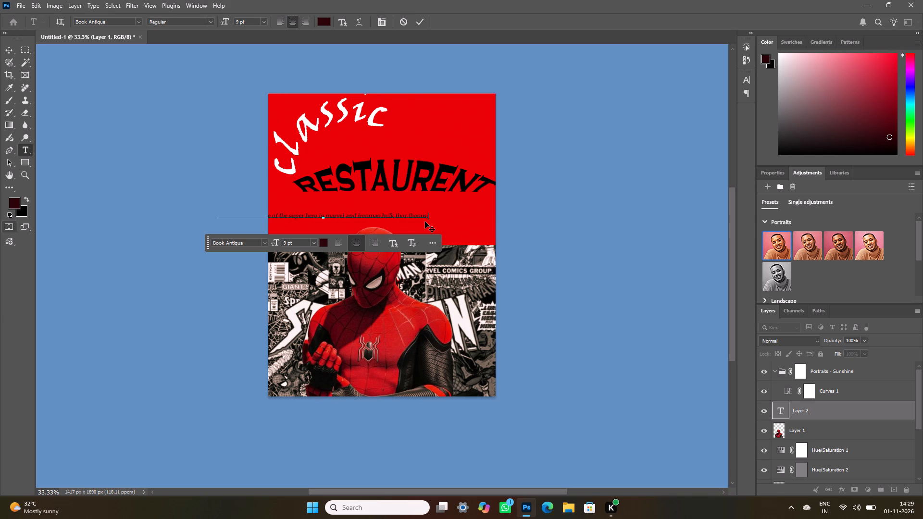
# Add "captain america," to the end of the sentence.
pyautogui.write('ca')
pyautogui.write('ptain')
pyautogui.press('space')
pyautogui.press('a')
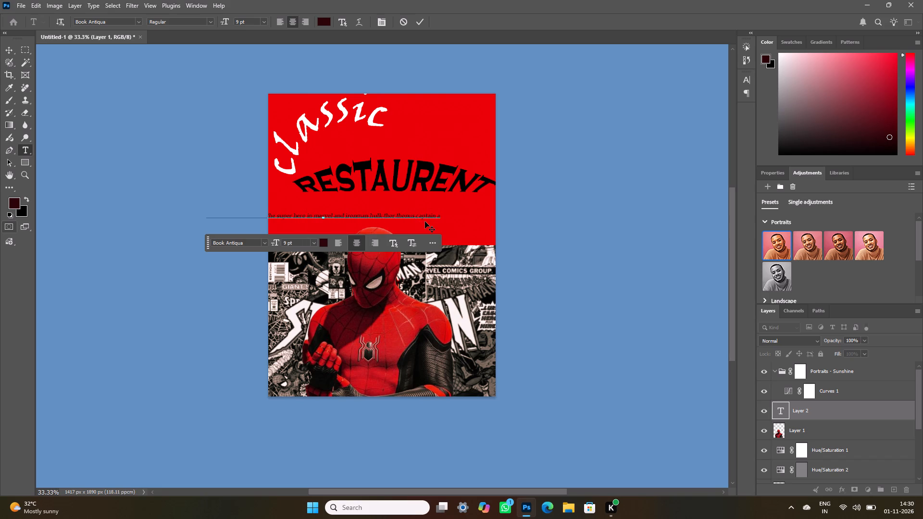
pyautogui.write('meru')
pyautogui.press('BackSpace')
pyautogui.press('i')
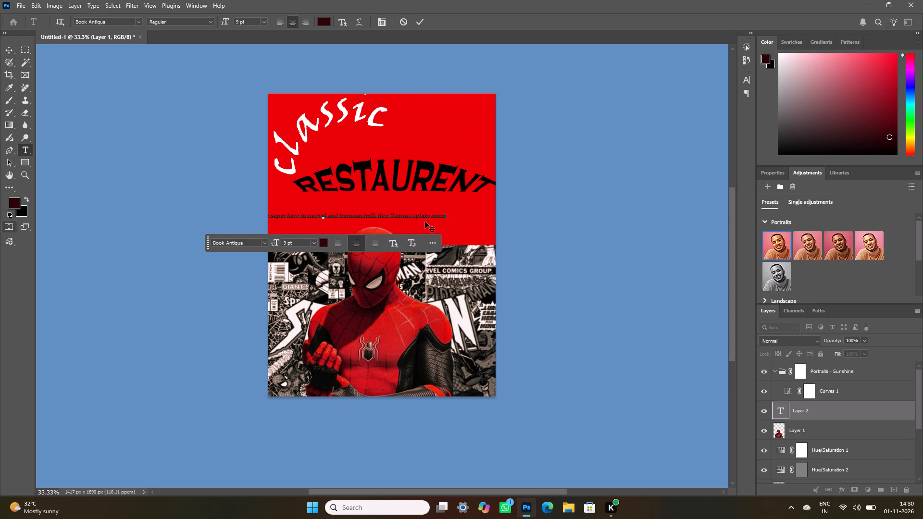
pyautogui.write('ca')
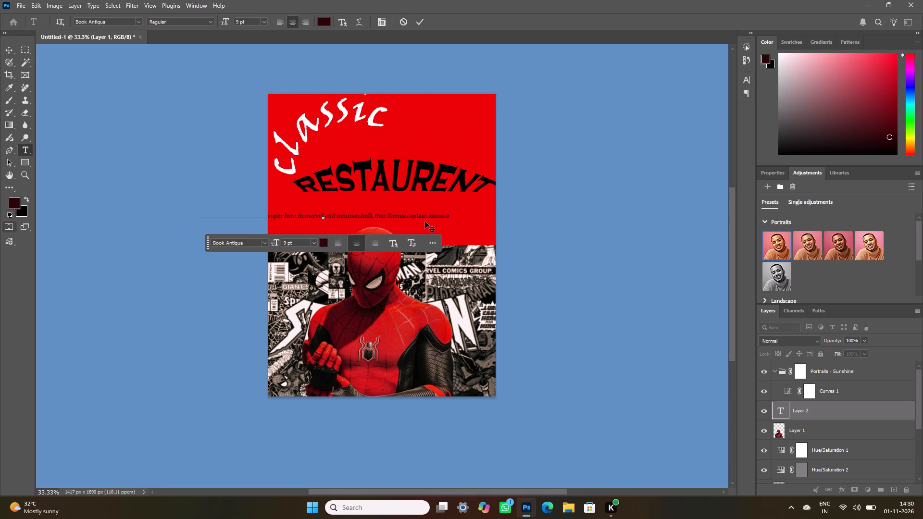
pyautogui.press(',')
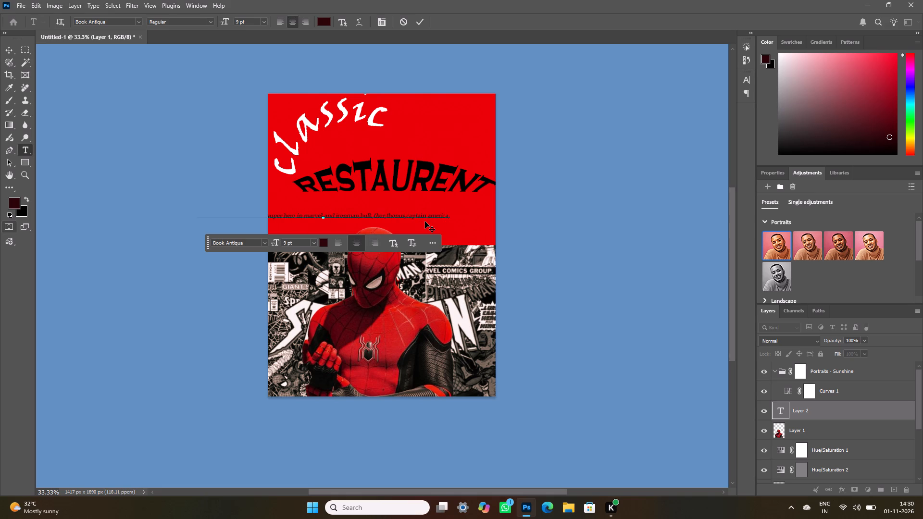
# Move the sentence to the right so that its beginning sits inside the red area below the RESTAURENT heading.
pyautogui.click(360, 242)
pyautogui.moveTo(420, 223); pyautogui.dragTo(497, 225)
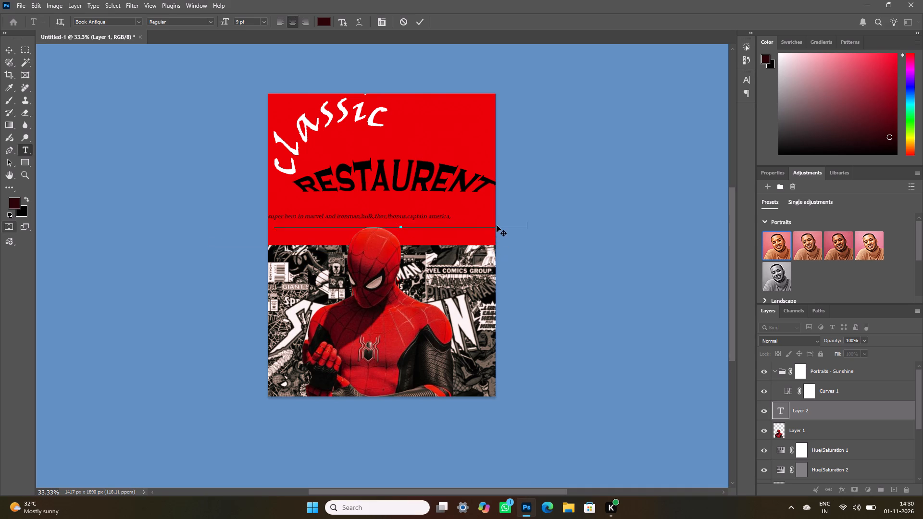
pyautogui.moveTo(497, 225); pyautogui.dragTo(497, 223)
# Split the sentence into two lines within the word "in" after "super hero", keeping "and ironman" on the second line with "marvel".
pyautogui.click(399, 218)
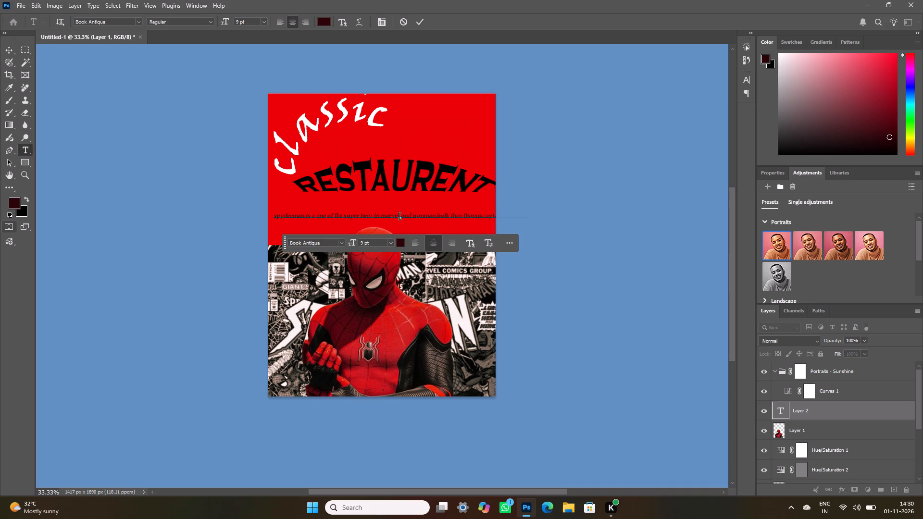
pyautogui.press('Return')
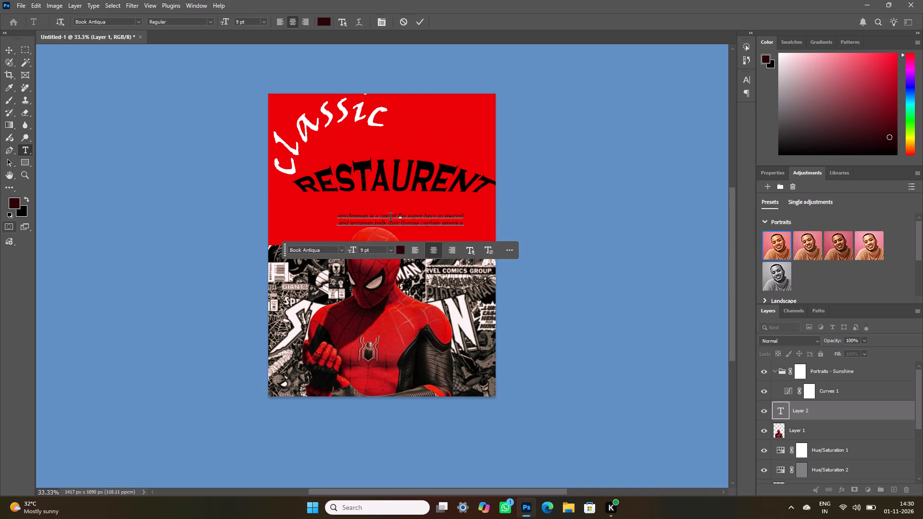
pyautogui.click(439, 218)
pyautogui.press('Return')
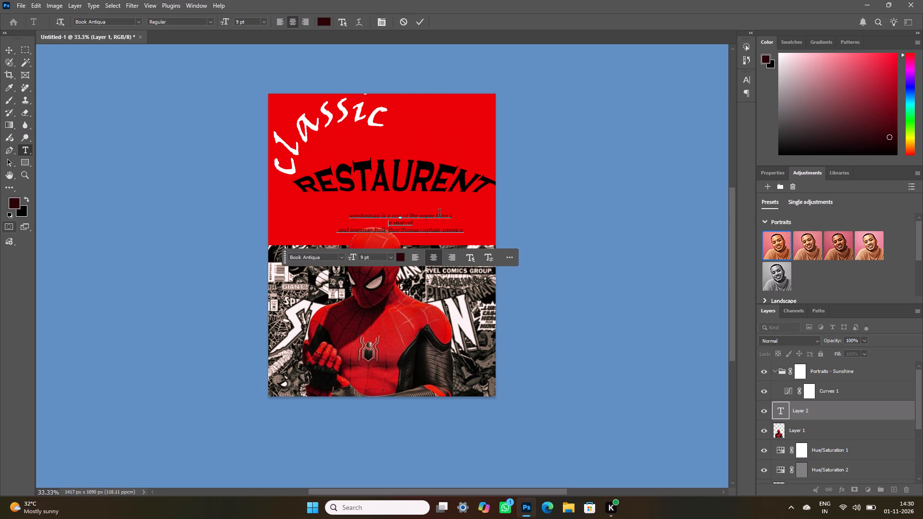
pyautogui.click(337, 233)
pyautogui.press('BackSpace')
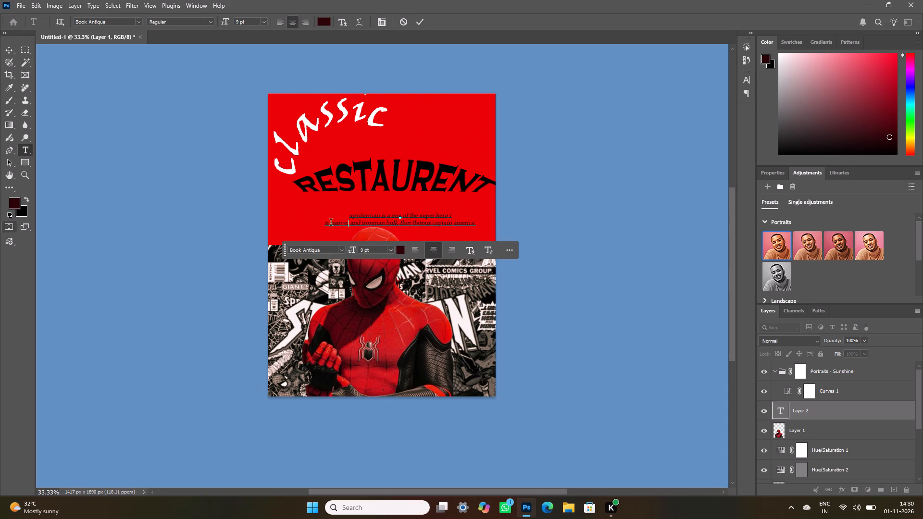
# Start a third line below the sentence with the word "restaurent".
pyautogui.click(476, 225)
pyautogui.press('Return')
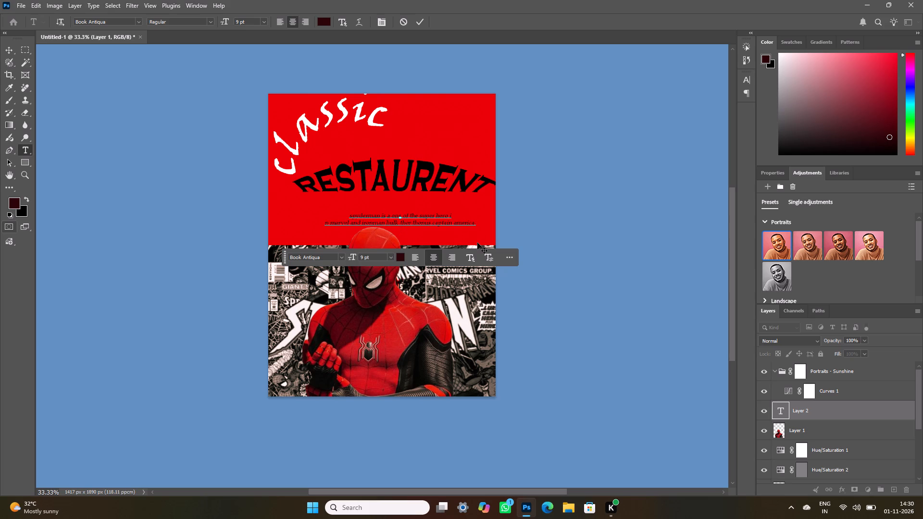
pyautogui.write('restau')
pyautogui.write('rent')
pyautogui.press('space')
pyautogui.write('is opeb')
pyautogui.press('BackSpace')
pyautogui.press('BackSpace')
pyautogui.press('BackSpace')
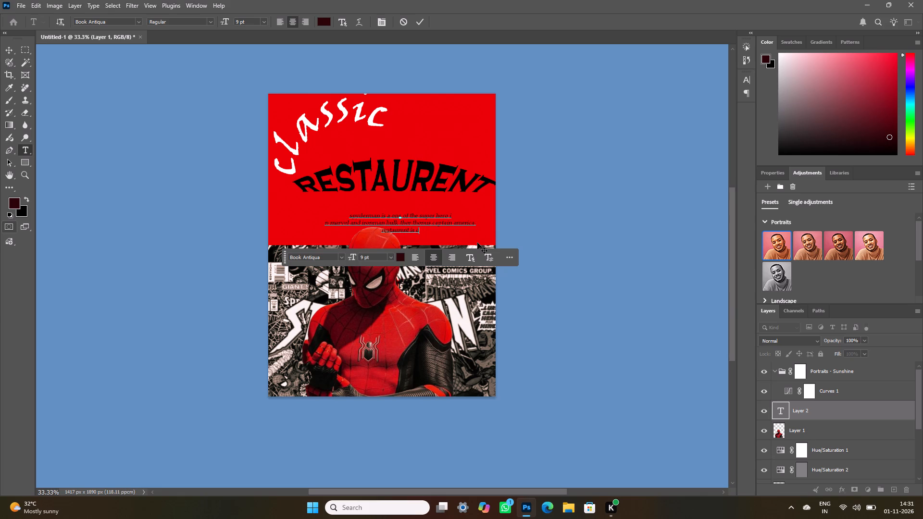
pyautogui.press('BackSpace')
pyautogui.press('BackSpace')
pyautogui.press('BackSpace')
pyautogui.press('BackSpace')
# Continue the third line after "restaurent" with "will be open on NOVEMBER 2nd".
pyautogui.write('will')
pyautogui.press('space')
pyautogui.write('be')
pyautogui.press('space')
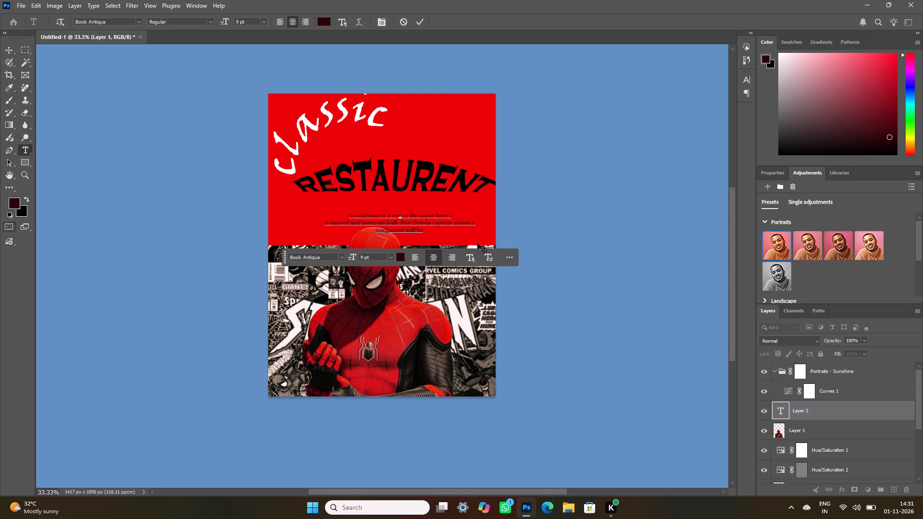
pyautogui.write('op')
pyautogui.write('en on')
pyautogui.press('space')
pyautogui.write('OVE')
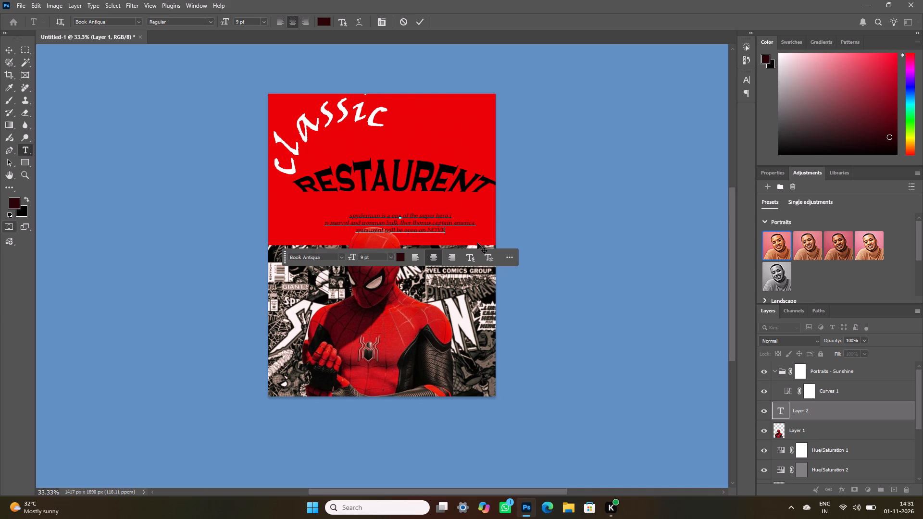
pyautogui.write('MBER')
pyautogui.press('space')
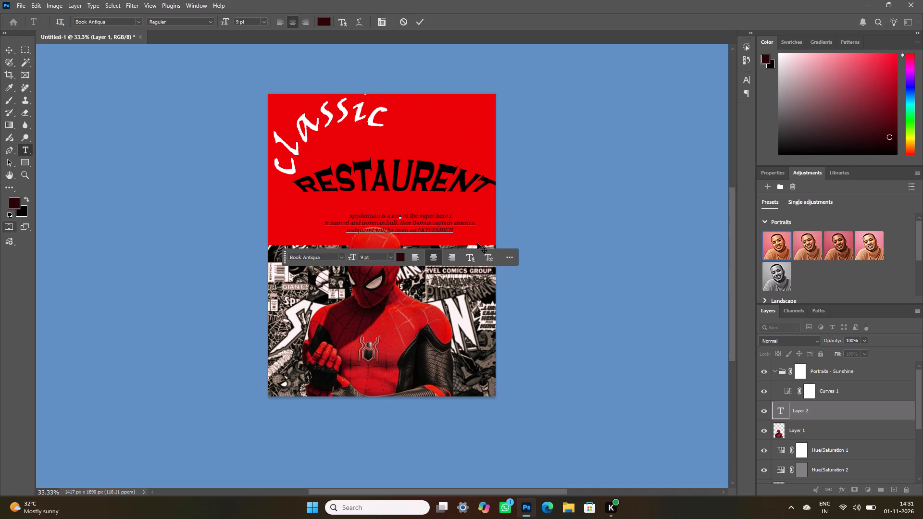
pyautogui.press('2')
pyautogui.press('space')
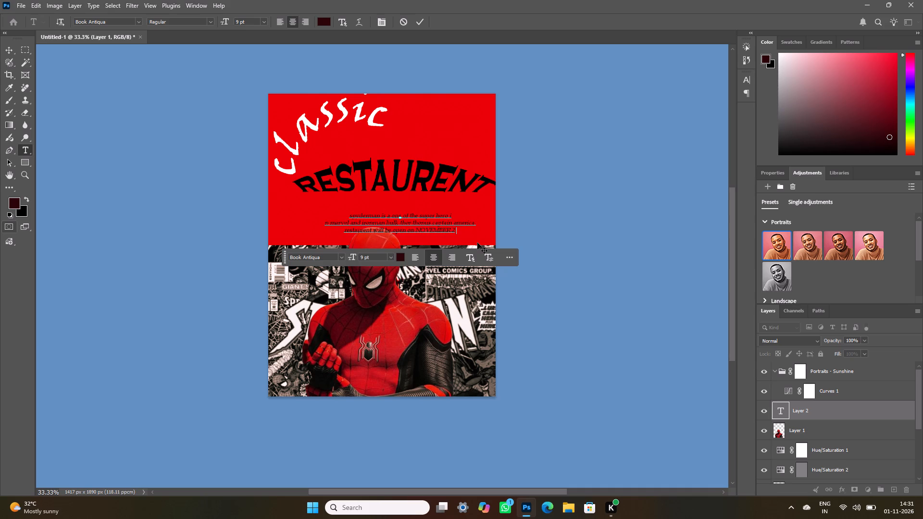
pyautogui.press('BackSpace')
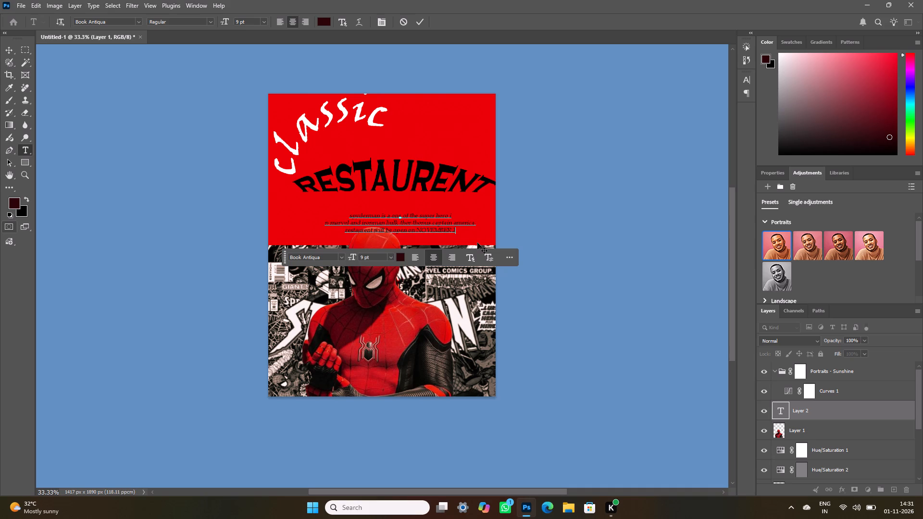
pyautogui.write('nd')
pyautogui.press('space')
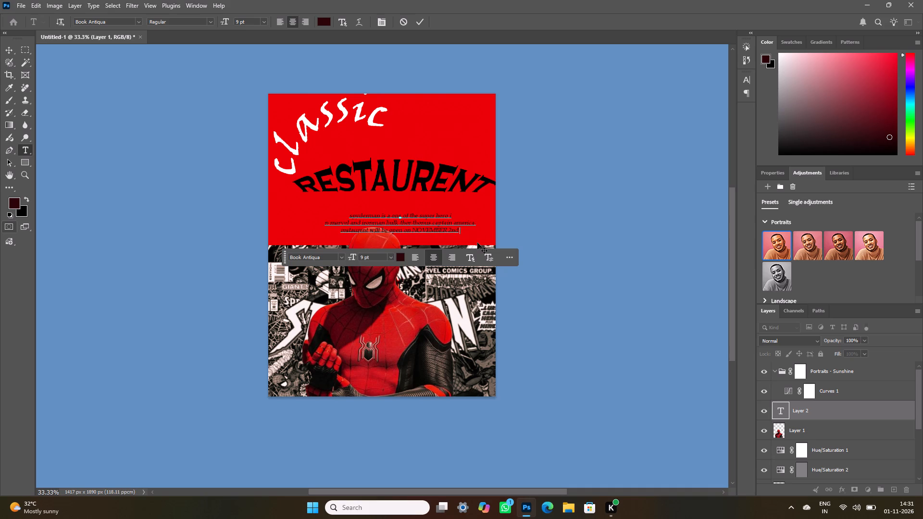
# Add "worldwide" as a single word after "NOVEMBER 2nd" on the third line.
pyautogui.write('world w')
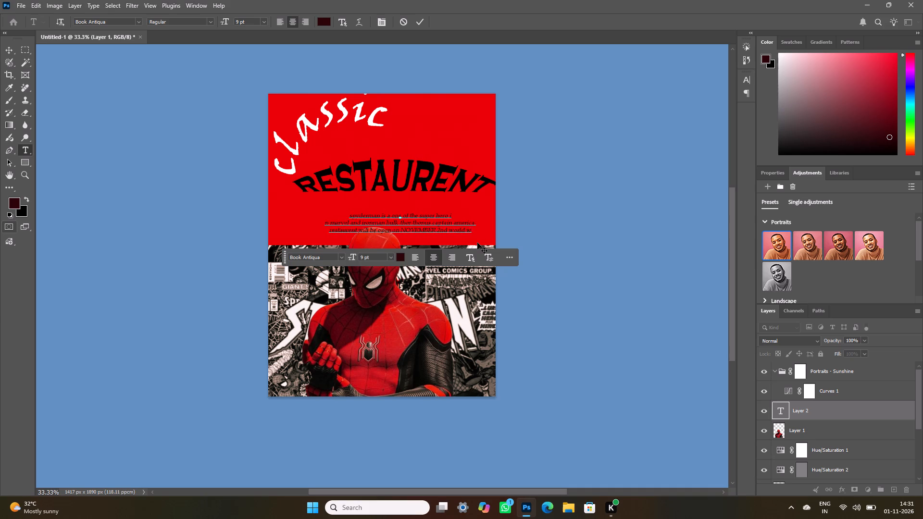
pyautogui.write('ild')
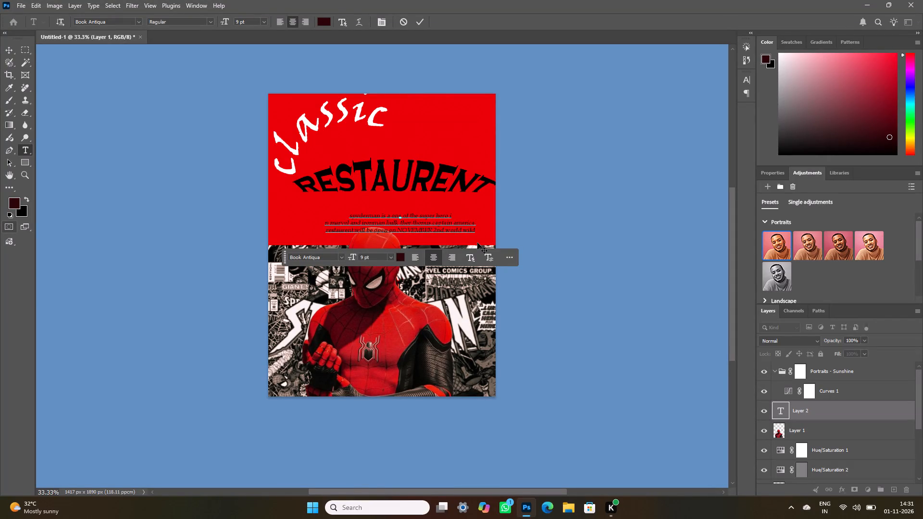
pyautogui.press('BackSpace')
pyautogui.press('BackSpace')
pyautogui.write('de')
pyautogui.press('Left')
pyautogui.press('Left')
pyautogui.press('Left')
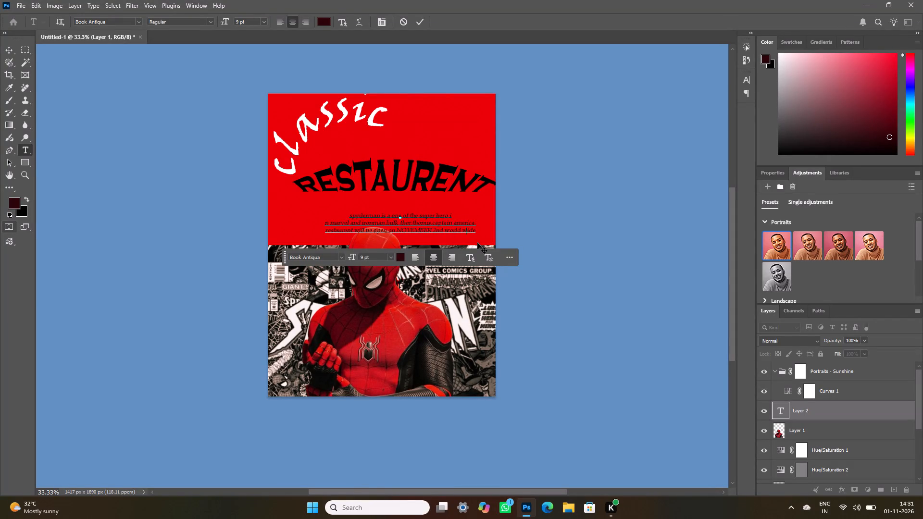
pyautogui.press('Left')
pyautogui.press('BackSpace')
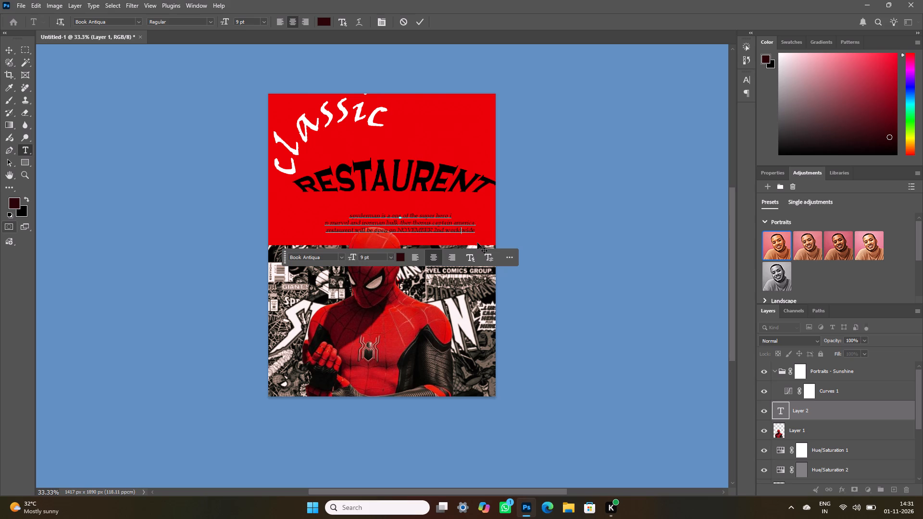
pyautogui.press('Right')
pyautogui.press('Right')
pyautogui.press('Right')
pyautogui.press('Right')
# Extend the third line after "worldwide" with "it will be blast the on globally".
pyautogui.press('space')
pyautogui.write('it')
pyautogui.press('space')
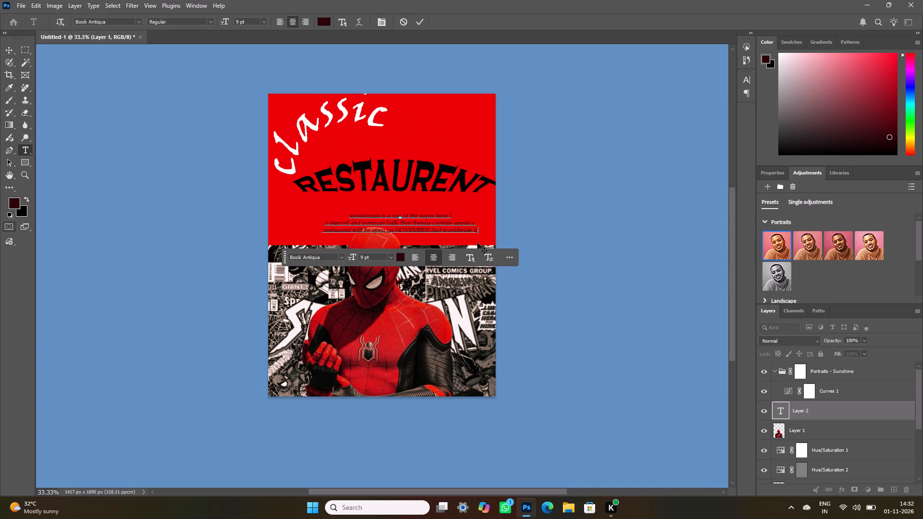
pyautogui.press('w')
pyautogui.write('il')
pyautogui.press('l')
pyautogui.press('space')
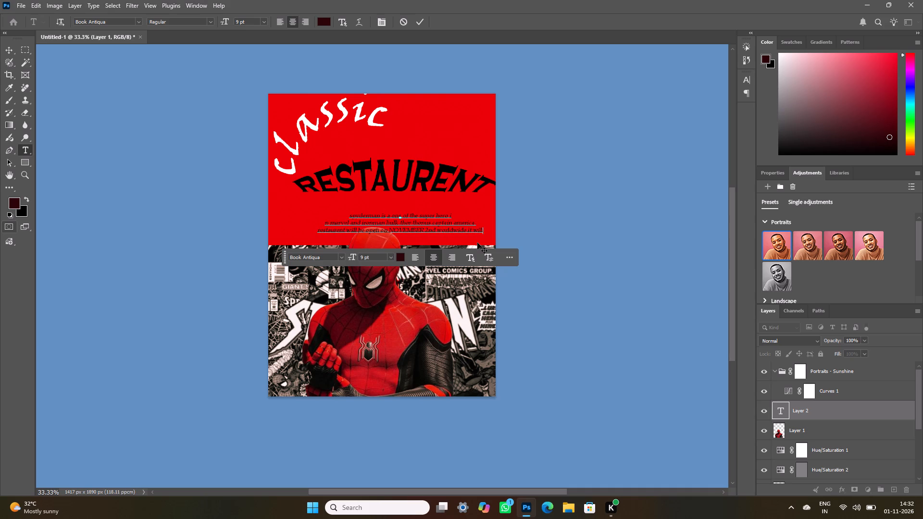
pyautogui.write('be')
pyautogui.press('space')
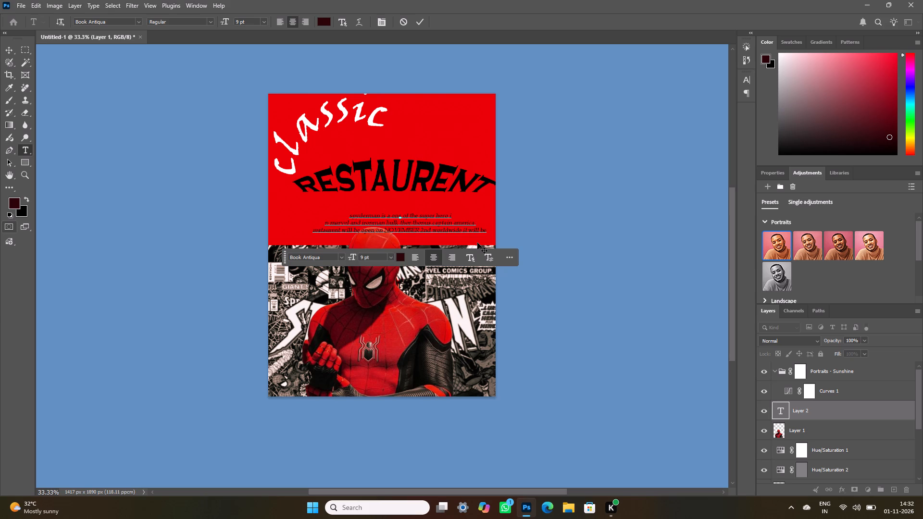
pyautogui.press('b')
pyautogui.write('last')
pyautogui.press('space')
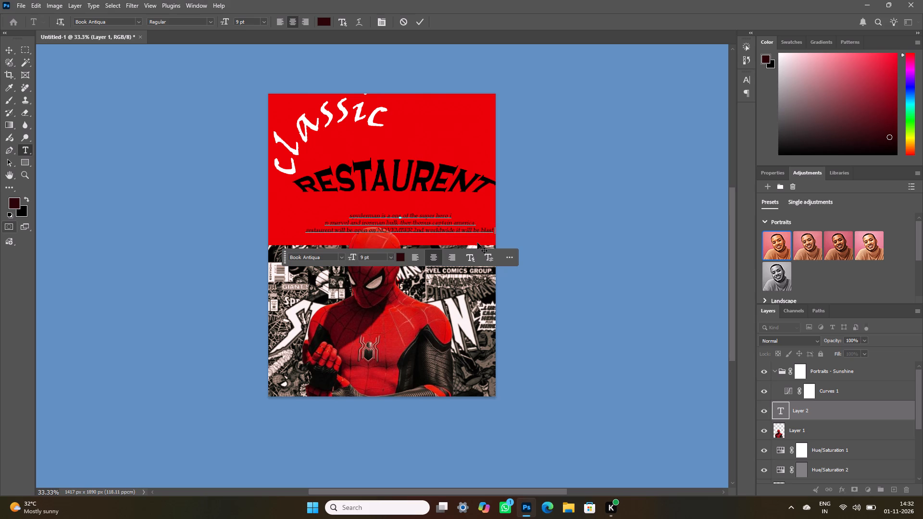
pyautogui.write('the')
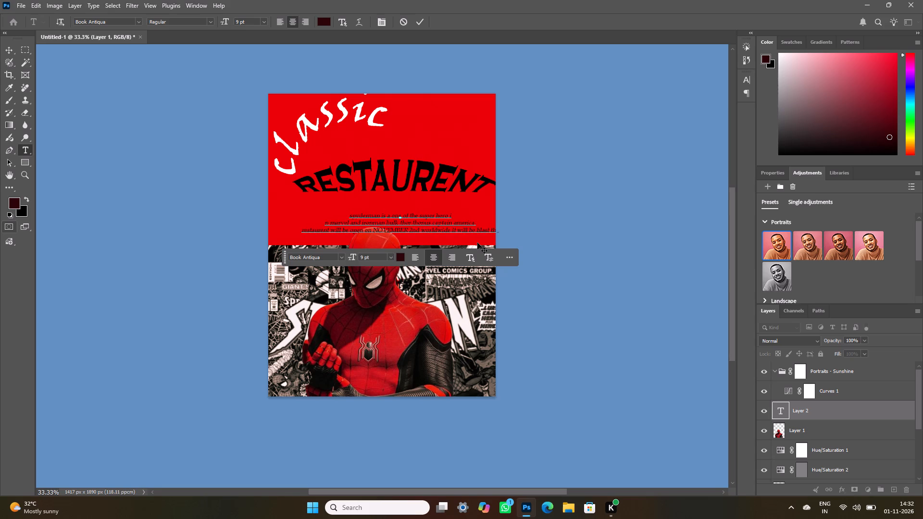
pyautogui.press('space')
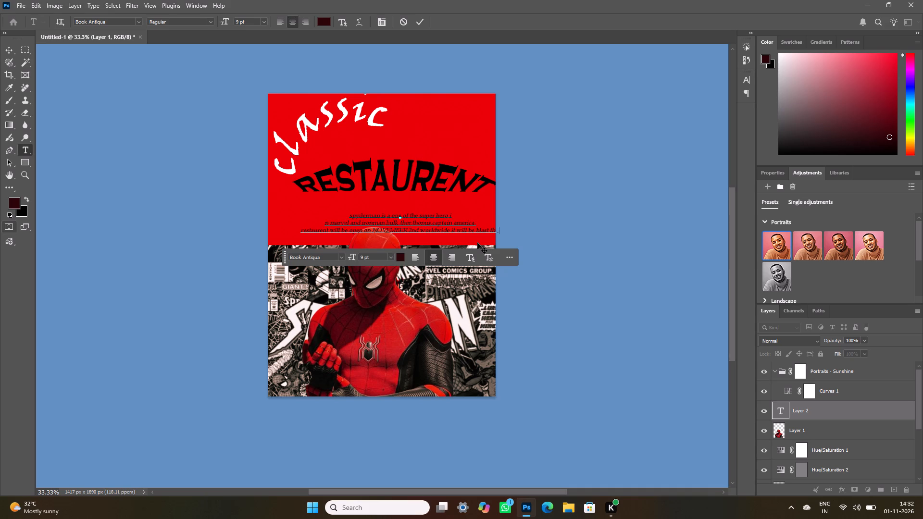
pyautogui.press('o')
pyautogui.write('n g')
pyautogui.write('loba')
pyautogui.write('lly')
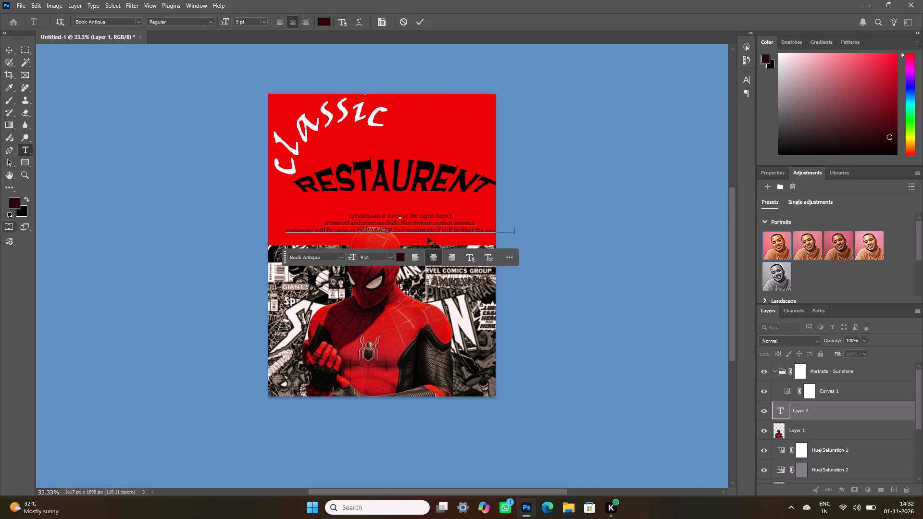
# Move the text block left so the third line begins at the poster's left edge.
pyautogui.moveTo(427, 237); pyautogui.dragTo(411, 238)
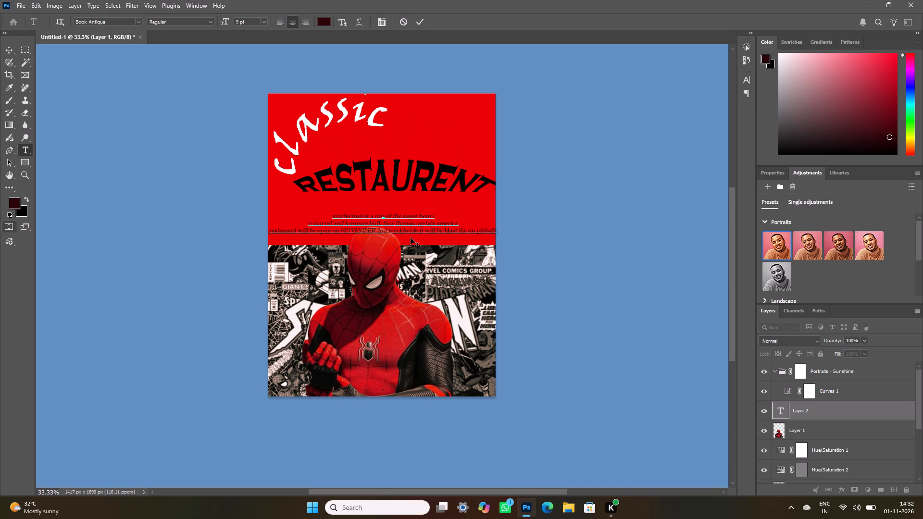
pyautogui.moveTo(411, 238); pyautogui.dragTo(411, 238)
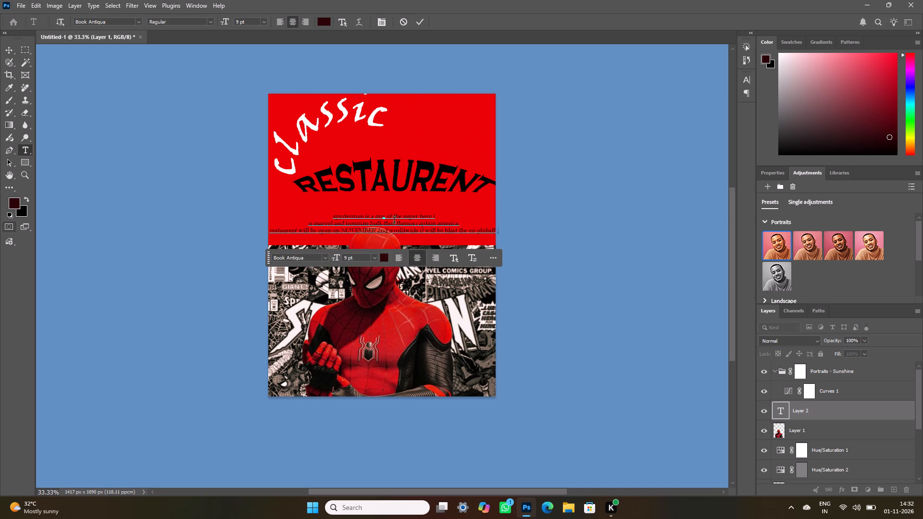
# Join the third line to the second, break it again before "on NOVEMBER", and commit the text.
pyautogui.click(271, 229)
pyautogui.press('Left')
pyautogui.press('BackSpace')
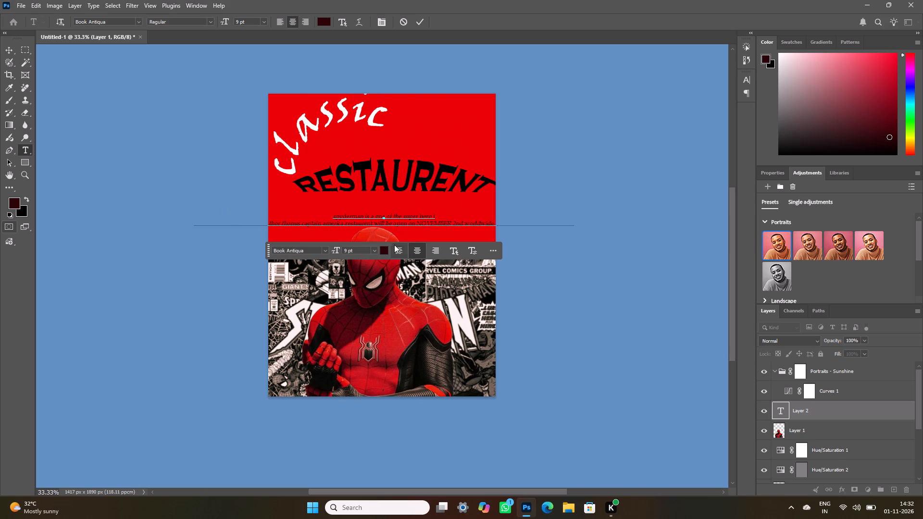
pyautogui.click(410, 225)
pyautogui.press('Return')
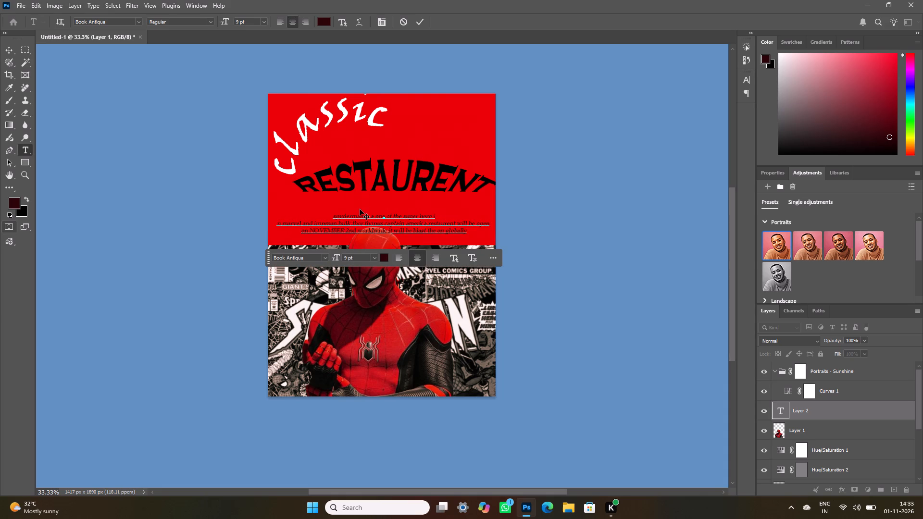
pyautogui.click(560, 290)
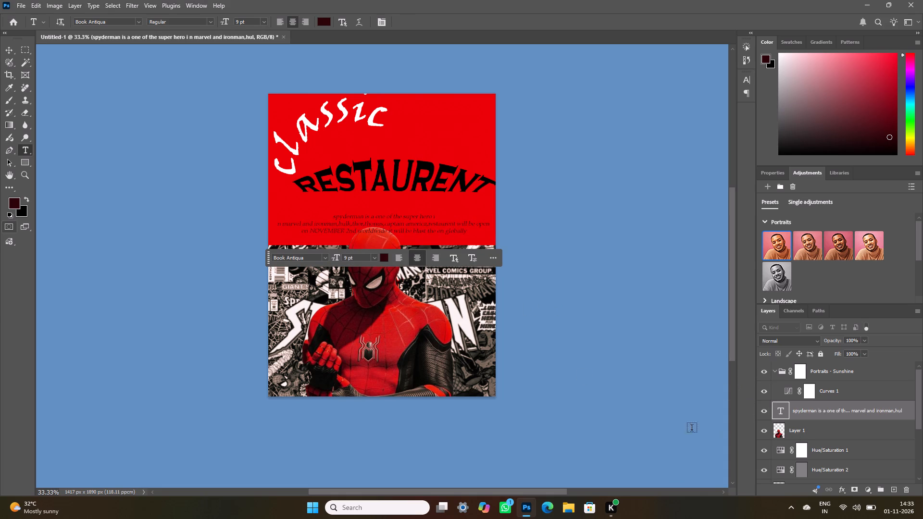
# Move the three-line text up to sit just beneath the RESTAURENT heading, clear of Spider-Man's head, and deselect it.
pyautogui.click(9, 160)
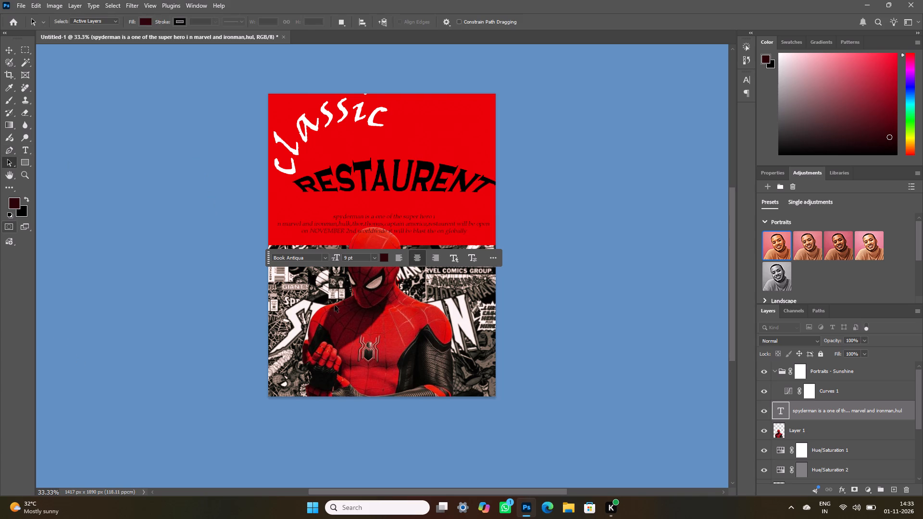
pyautogui.moveTo(403, 220); pyautogui.dragTo(405, 216)
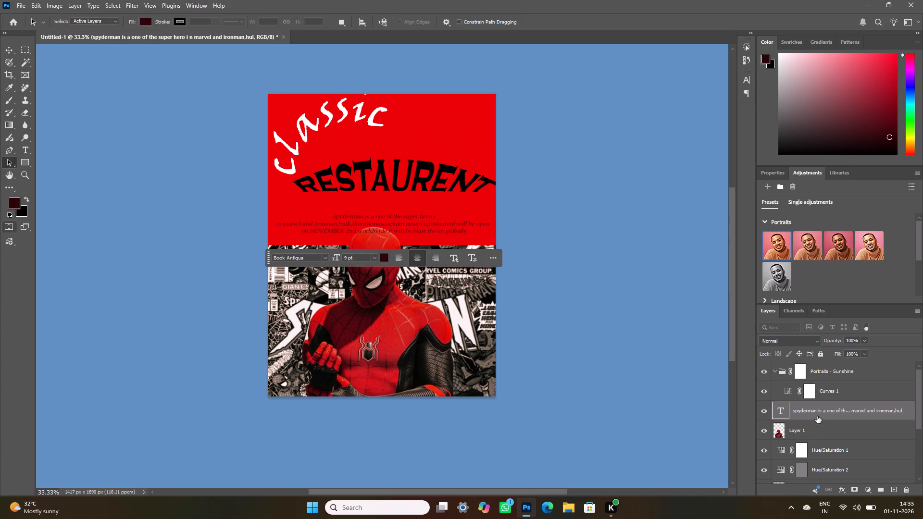
pyautogui.click(819, 412)
pyautogui.click(9, 50)
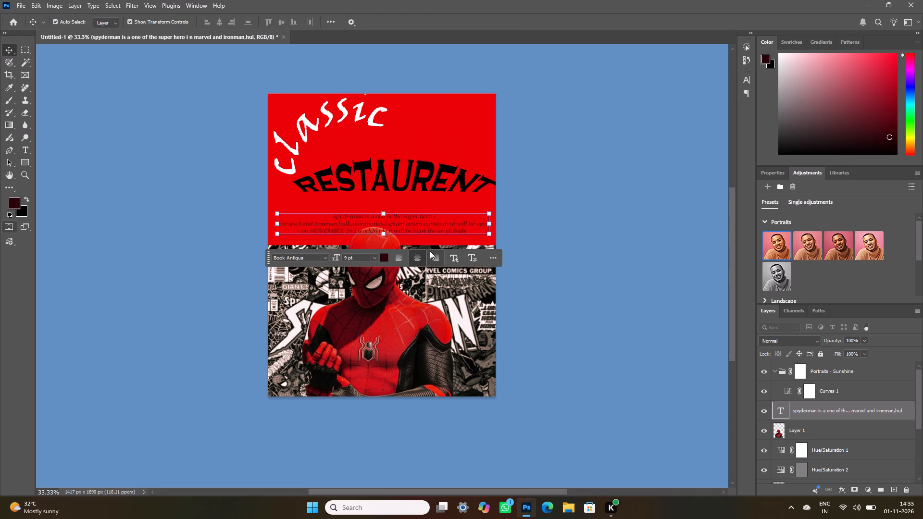
pyautogui.moveTo(425, 225); pyautogui.dragTo(425, 216)
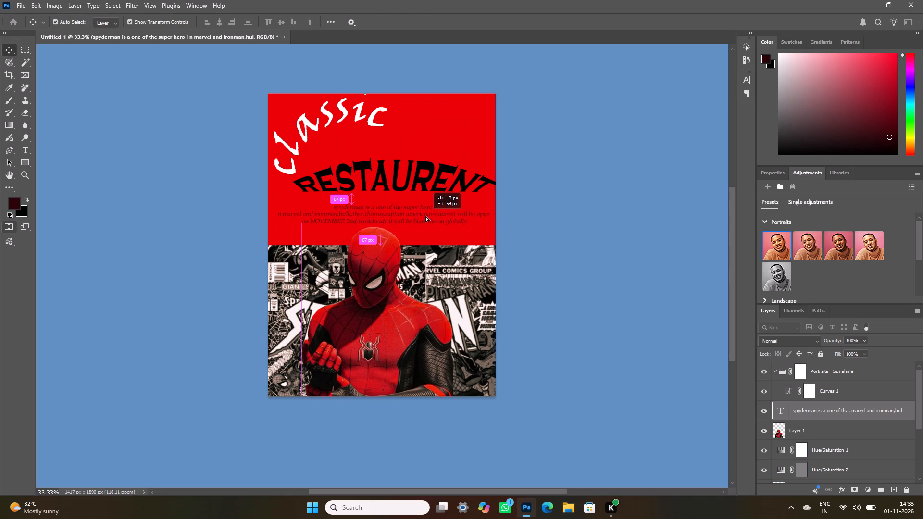
pyautogui.moveTo(425, 216); pyautogui.dragTo(427, 210)
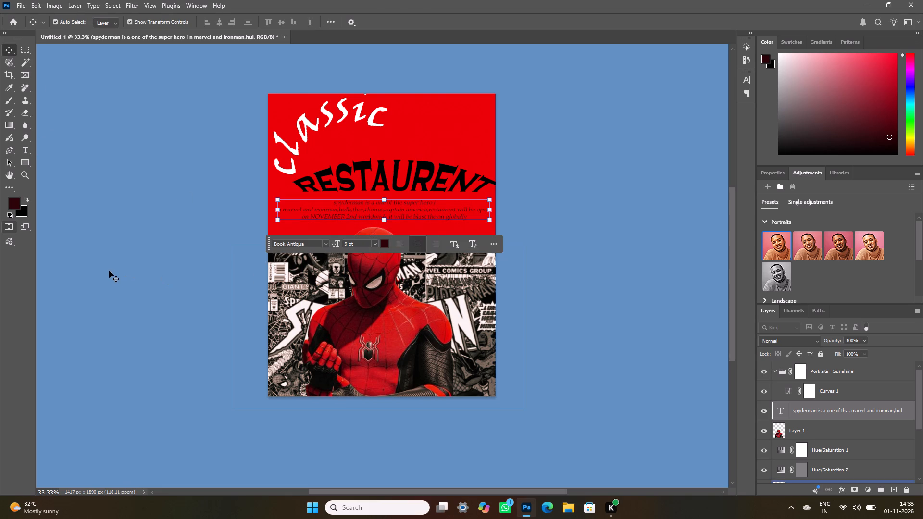
pyautogui.click(109, 271)
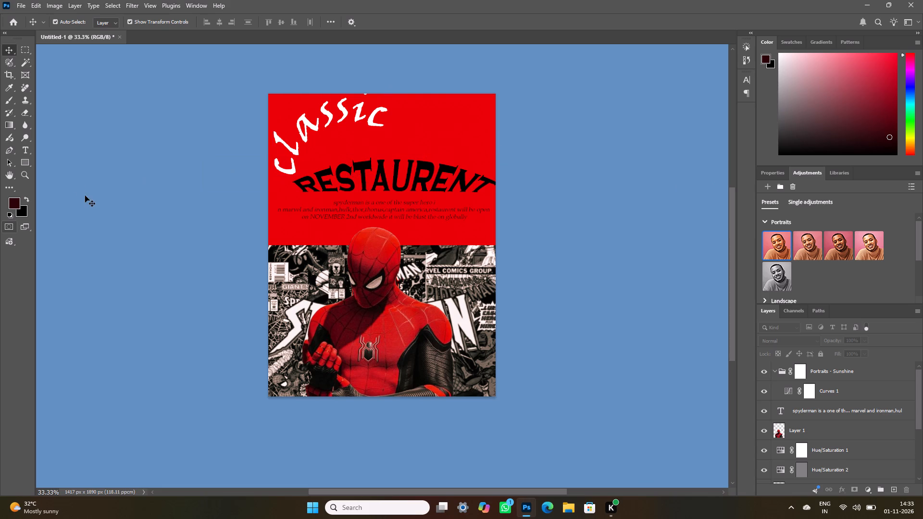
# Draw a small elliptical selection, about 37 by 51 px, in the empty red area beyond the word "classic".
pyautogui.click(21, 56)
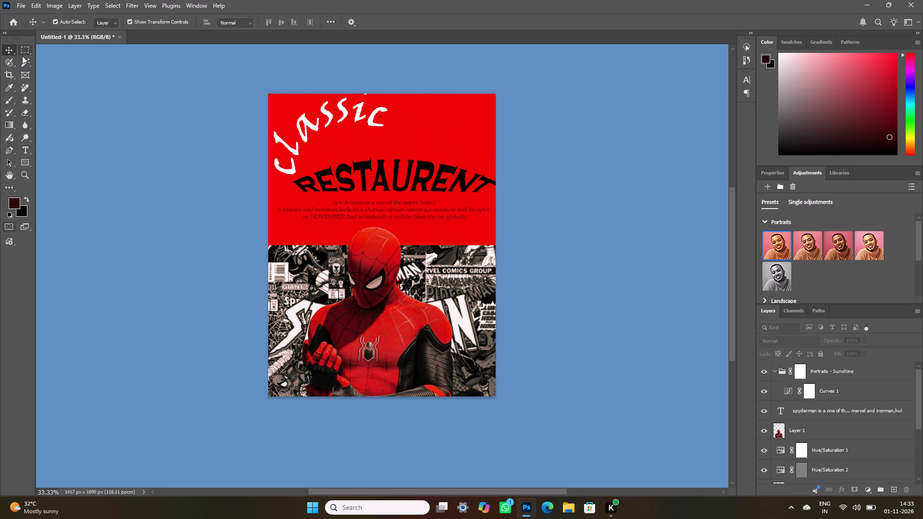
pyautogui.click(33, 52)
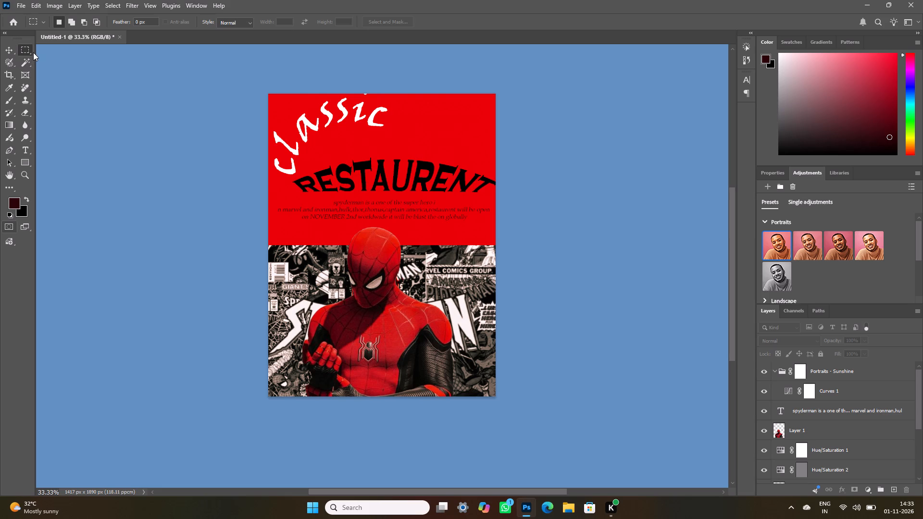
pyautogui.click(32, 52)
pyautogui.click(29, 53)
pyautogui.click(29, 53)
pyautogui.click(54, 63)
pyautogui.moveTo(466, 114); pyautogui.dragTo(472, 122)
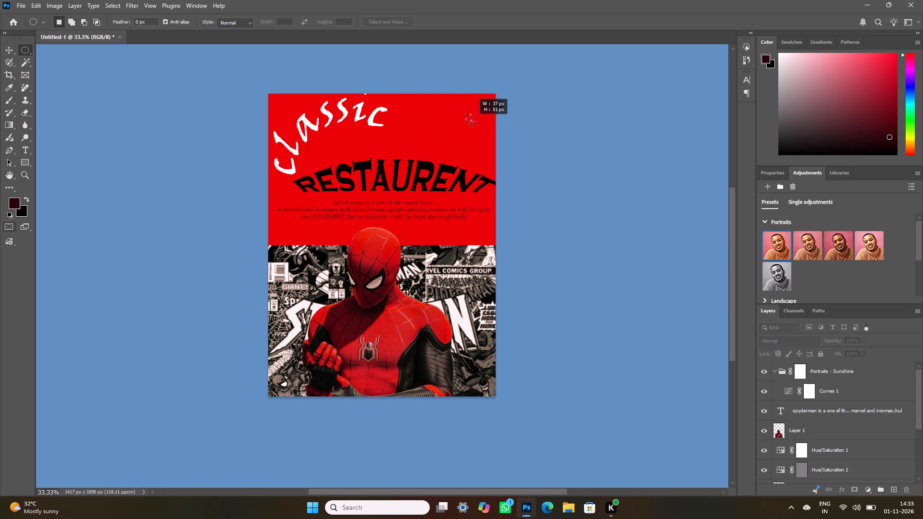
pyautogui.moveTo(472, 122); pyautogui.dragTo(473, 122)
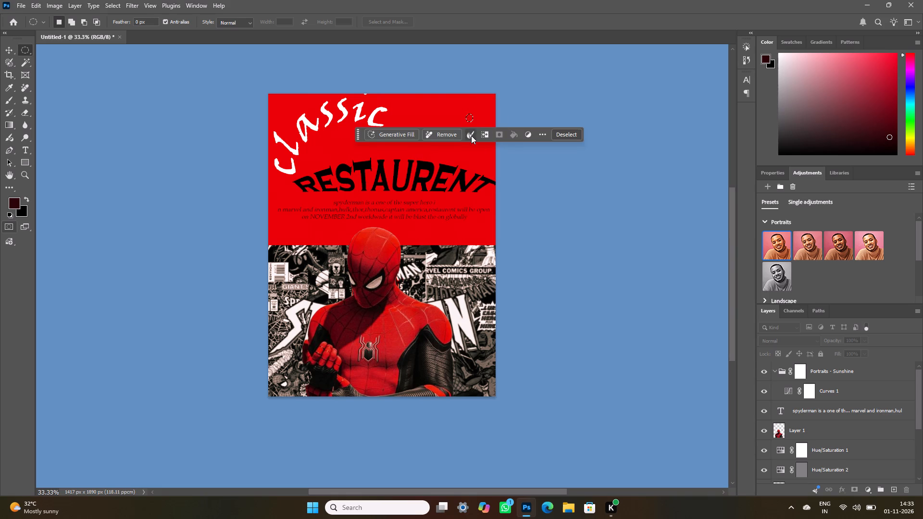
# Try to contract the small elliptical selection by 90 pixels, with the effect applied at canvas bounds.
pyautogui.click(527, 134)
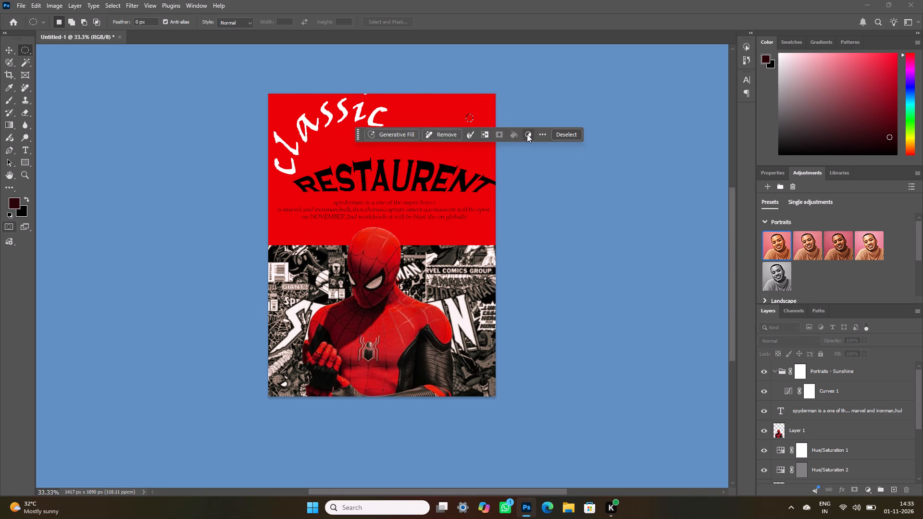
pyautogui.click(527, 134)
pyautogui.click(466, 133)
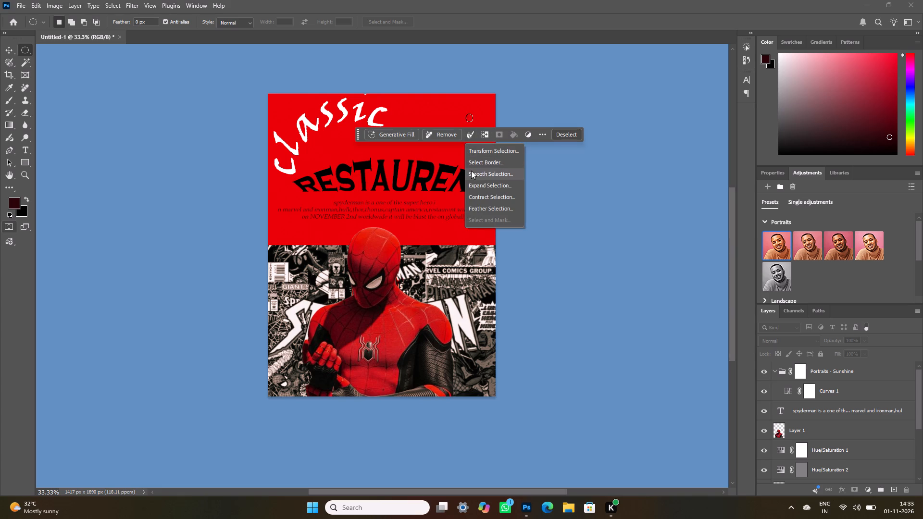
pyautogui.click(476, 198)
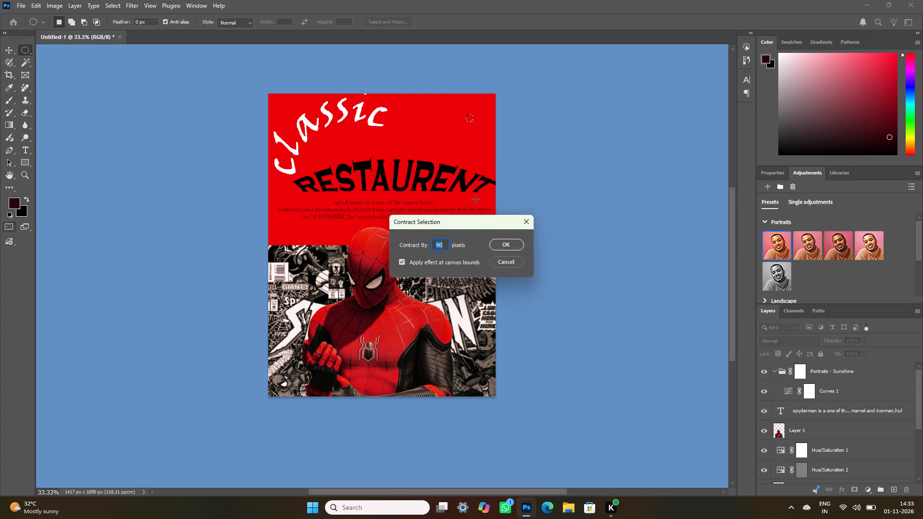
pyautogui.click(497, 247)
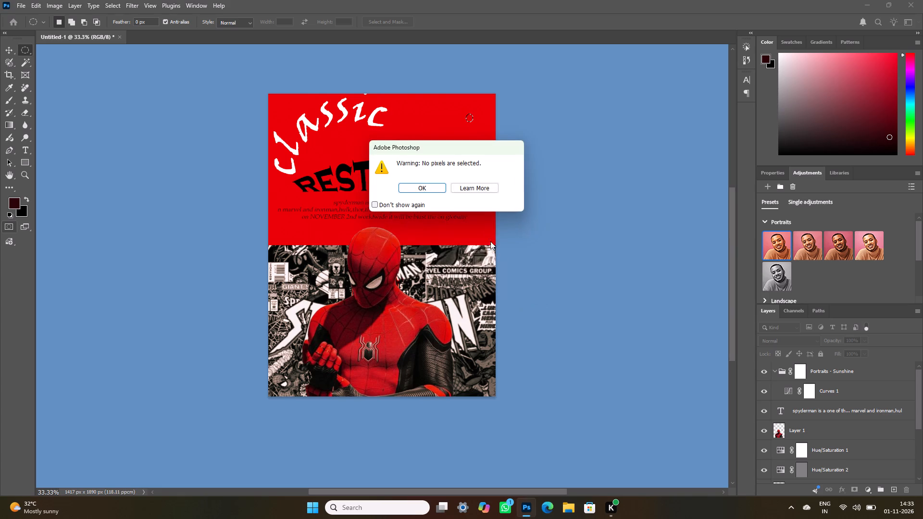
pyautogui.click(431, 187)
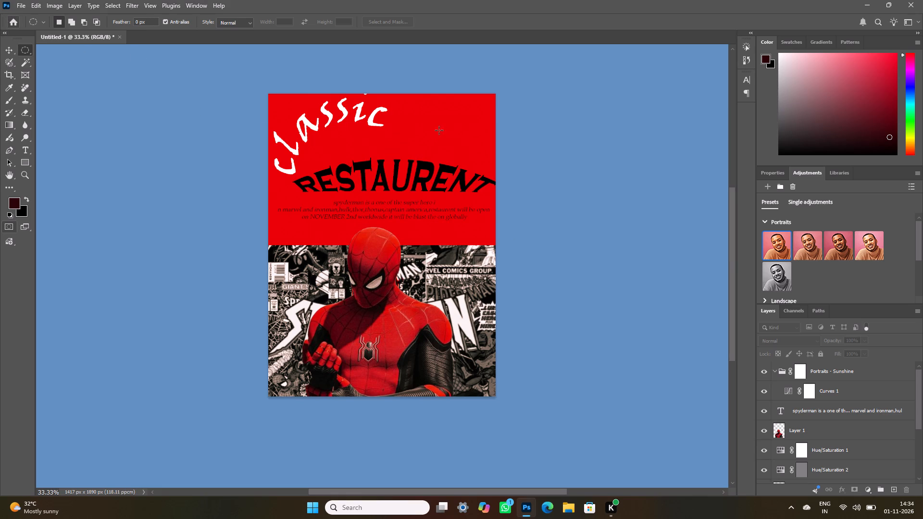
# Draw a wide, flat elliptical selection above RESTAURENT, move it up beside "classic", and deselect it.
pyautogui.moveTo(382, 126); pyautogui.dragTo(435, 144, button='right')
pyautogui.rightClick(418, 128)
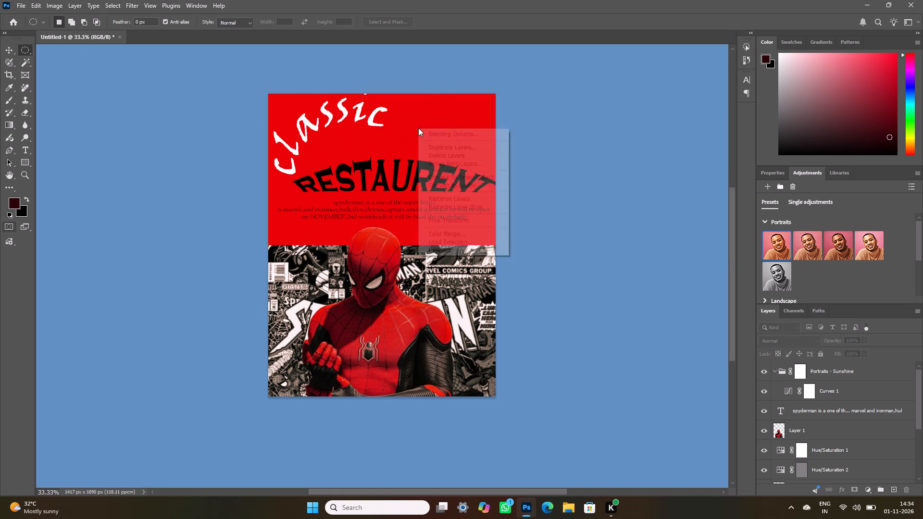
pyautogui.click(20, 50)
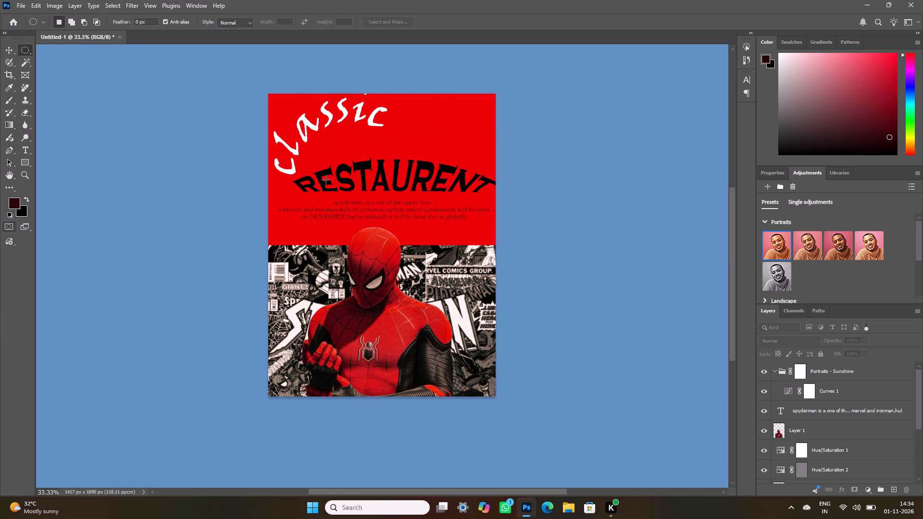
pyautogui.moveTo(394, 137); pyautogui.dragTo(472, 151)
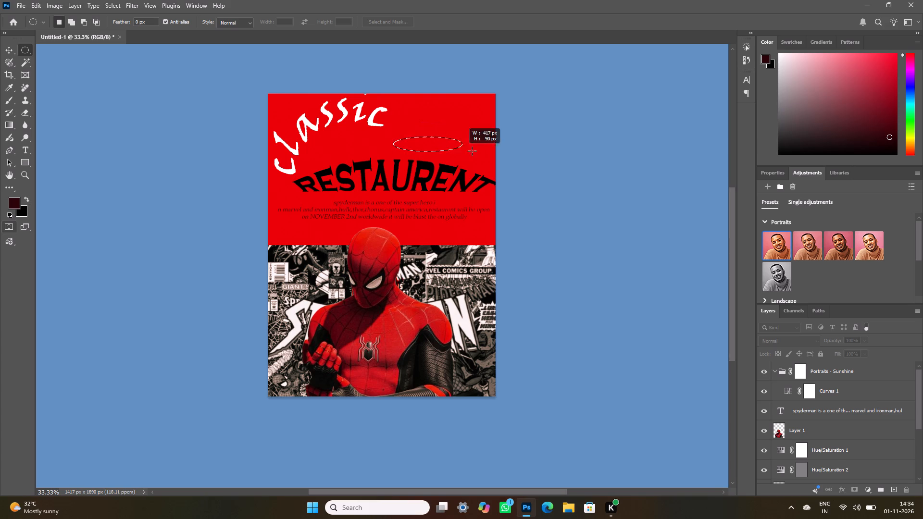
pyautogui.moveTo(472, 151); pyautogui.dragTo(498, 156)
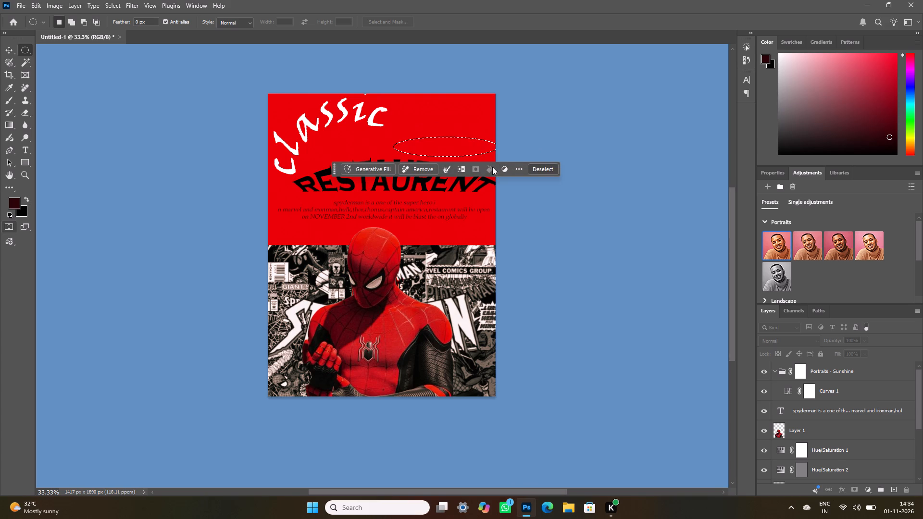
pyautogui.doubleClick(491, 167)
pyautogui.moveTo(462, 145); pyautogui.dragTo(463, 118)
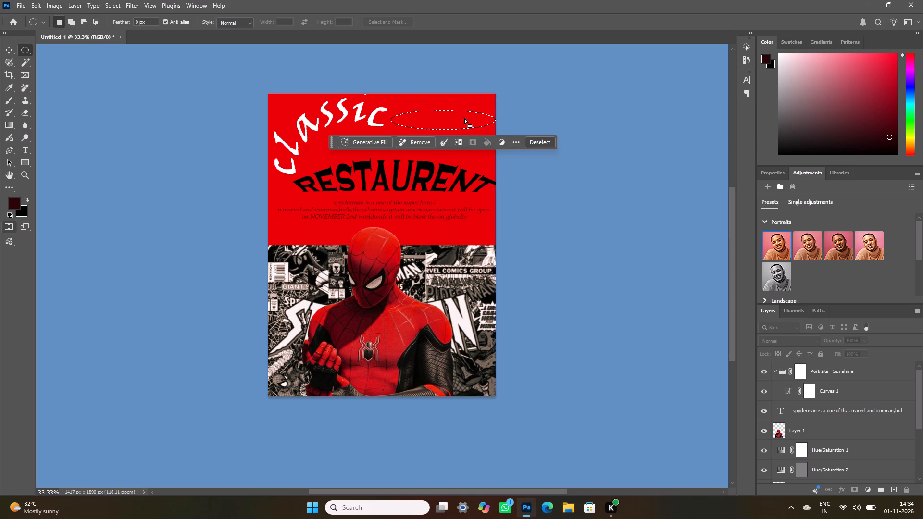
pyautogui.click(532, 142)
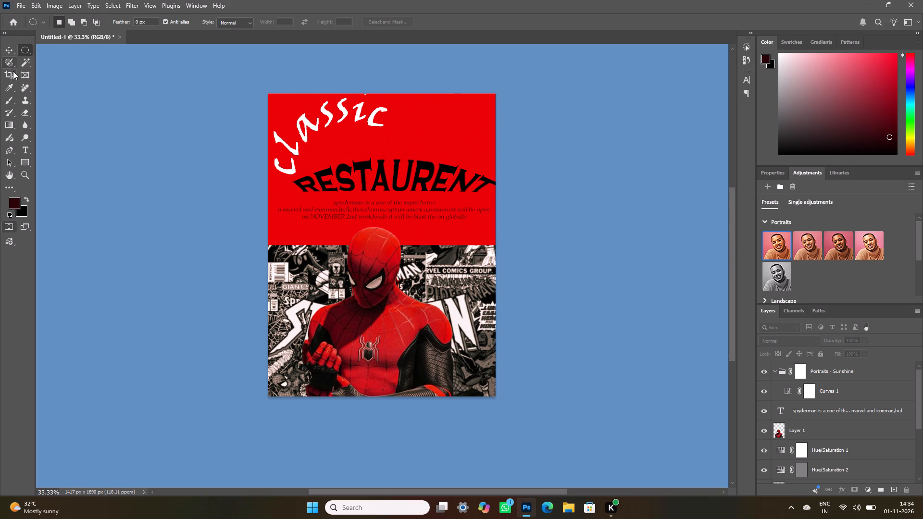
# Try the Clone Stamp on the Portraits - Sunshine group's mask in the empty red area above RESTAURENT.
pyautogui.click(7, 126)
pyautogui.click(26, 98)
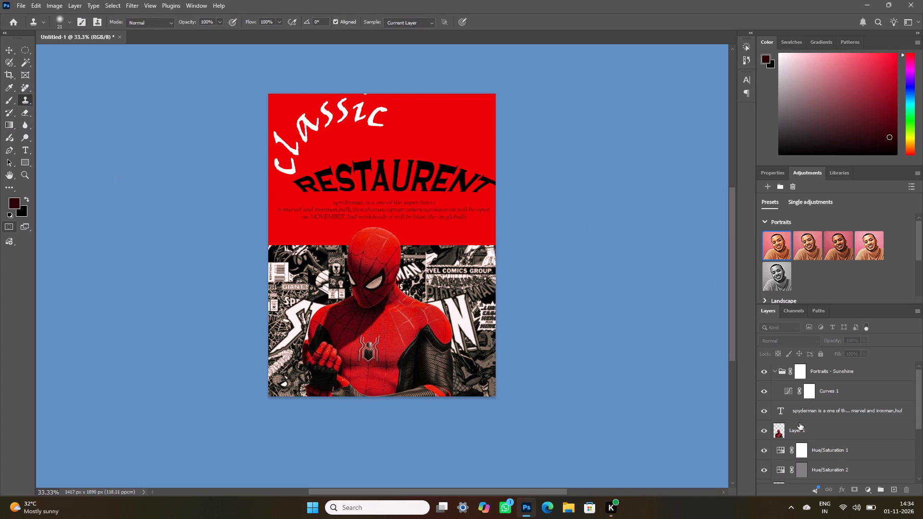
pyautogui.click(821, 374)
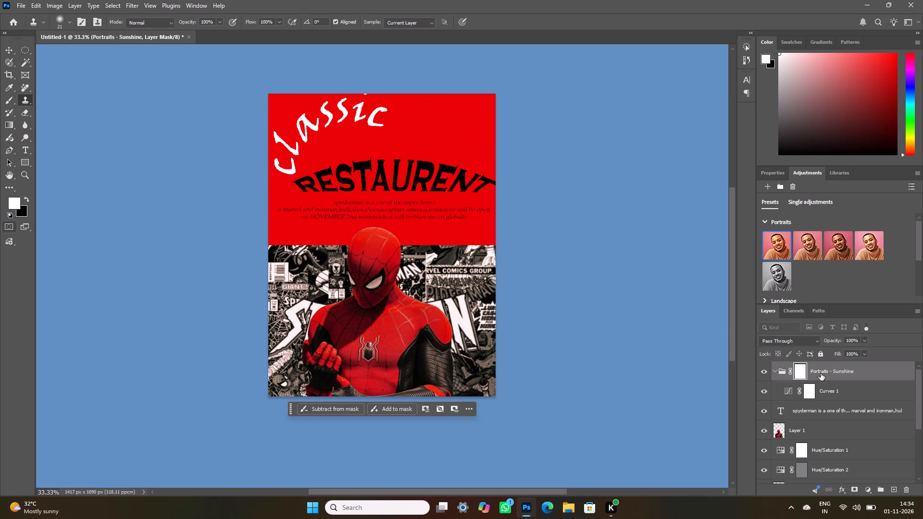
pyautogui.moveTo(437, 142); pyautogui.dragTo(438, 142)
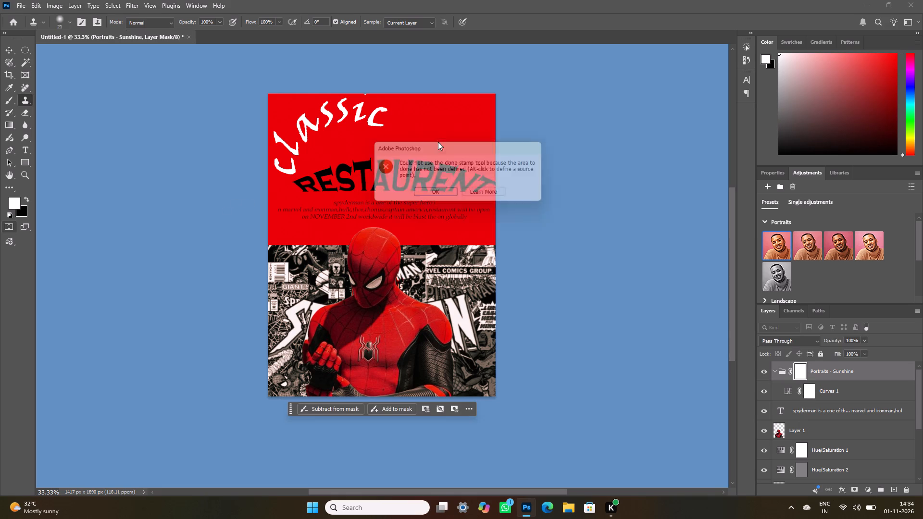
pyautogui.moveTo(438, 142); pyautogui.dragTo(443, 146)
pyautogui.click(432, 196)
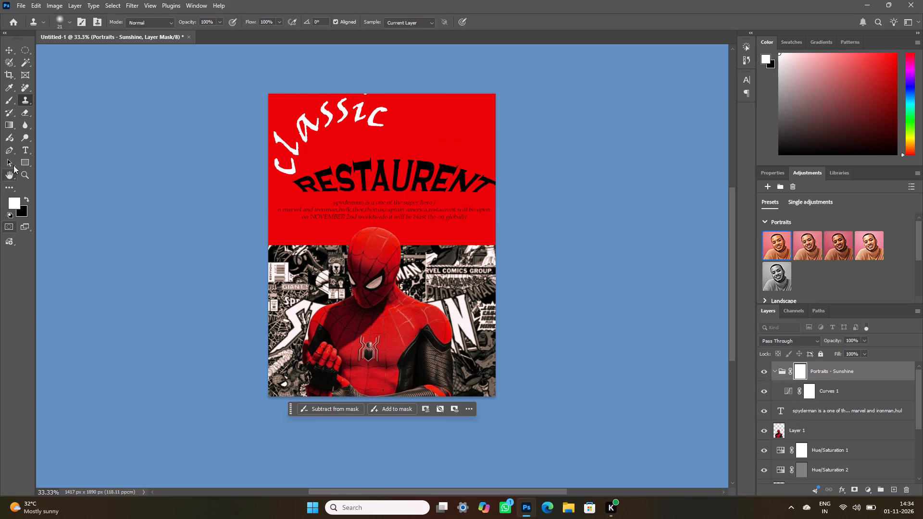
# Paint a Color and vibrance adjustment across the red area above RESTAURENT with the Adjustment Brush.
pyautogui.click(11, 136)
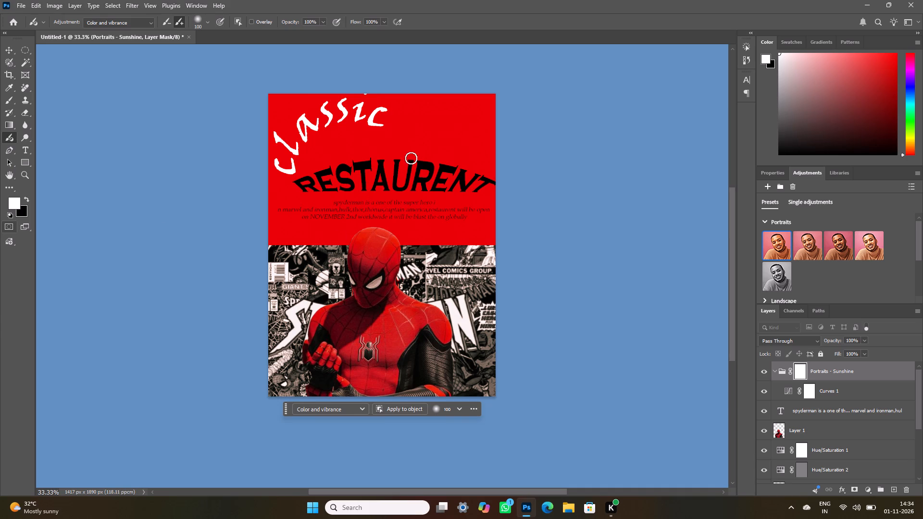
pyautogui.moveTo(419, 147); pyautogui.dragTo(468, 159)
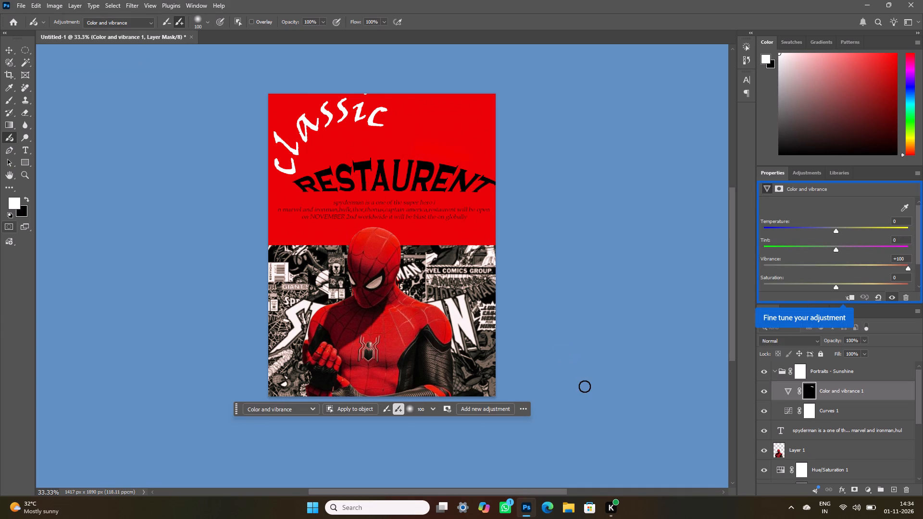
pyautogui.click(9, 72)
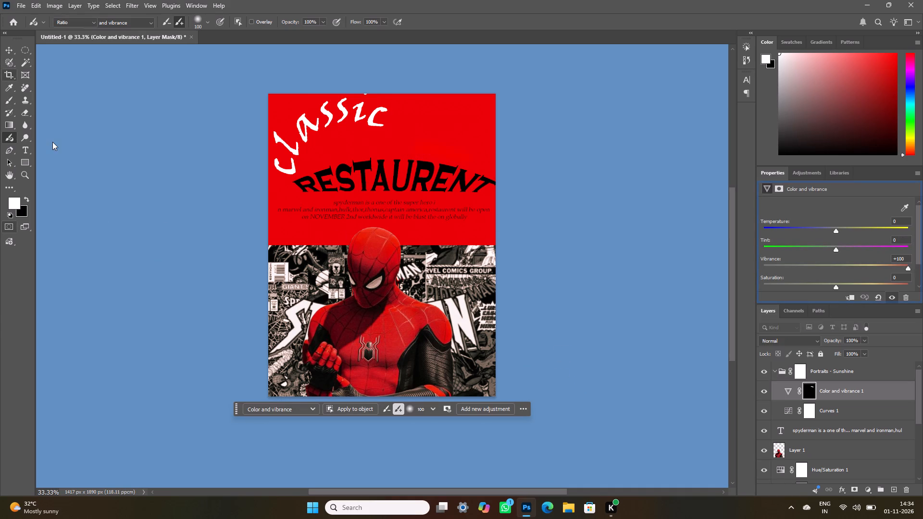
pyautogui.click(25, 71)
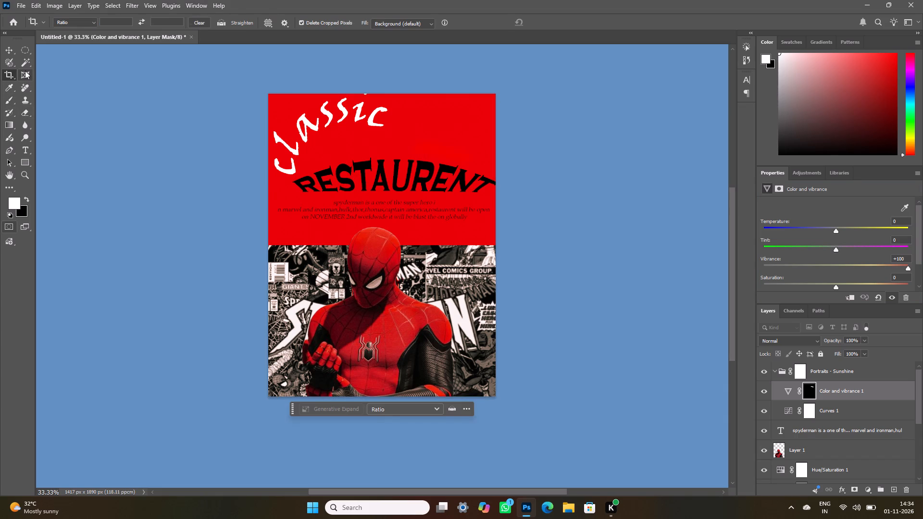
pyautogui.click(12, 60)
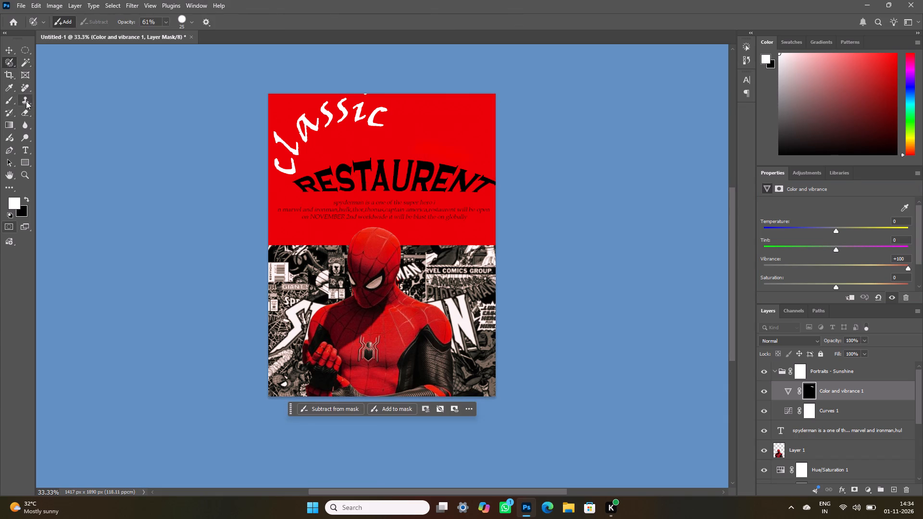
# Make a diagonal Blur stroke on the Color and vibrance mask, across the red area between "classic" and RESTAURENT.
pyautogui.click(23, 128)
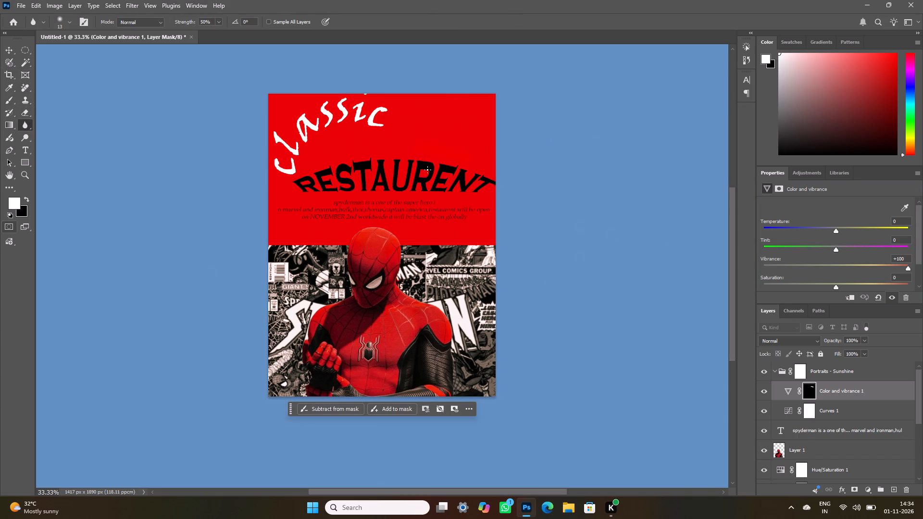
pyautogui.moveTo(406, 125); pyautogui.dragTo(487, 158)
# Draw a closed, narrow Pen path slanting from beyond the poster's left edge, between "classic" and RESTAURENT, to the poster's upper-right corner.
pyautogui.click(26, 146)
pyautogui.click(26, 138)
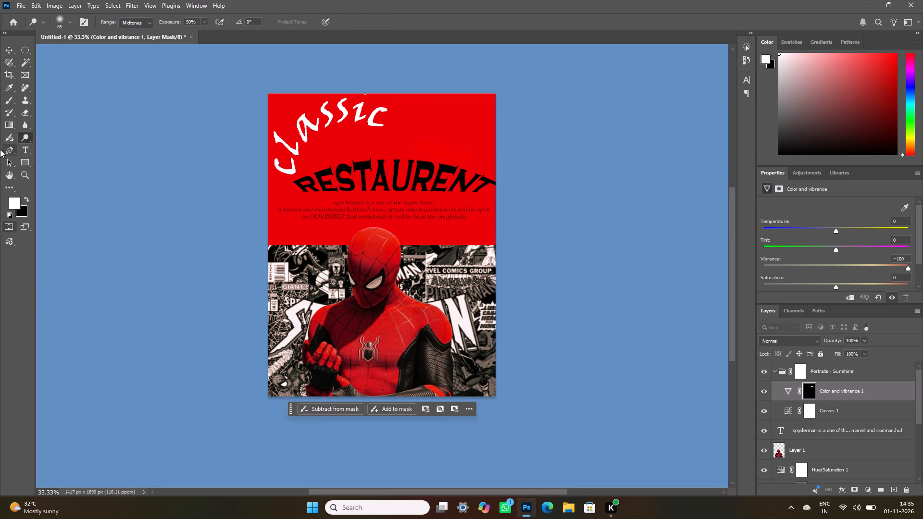
pyautogui.click(14, 153)
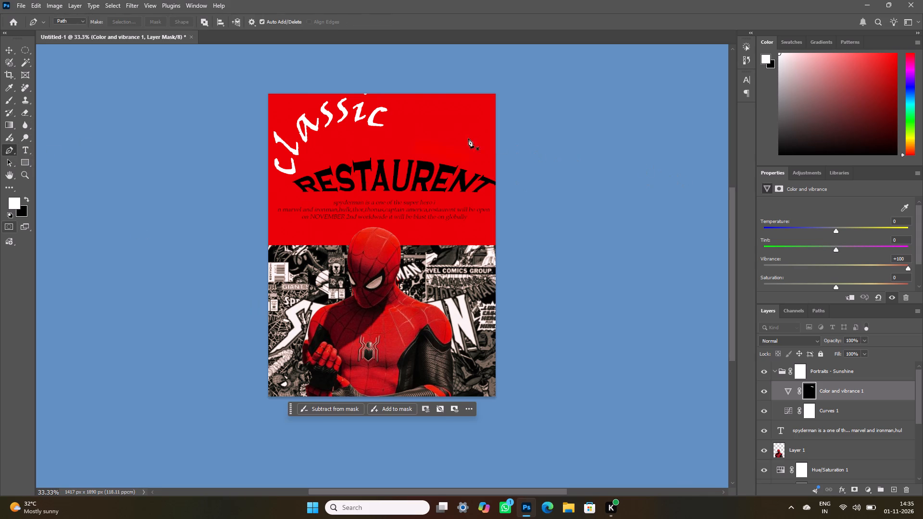
pyautogui.moveTo(416, 136); pyautogui.dragTo(378, 161)
pyautogui.moveTo(378, 161); pyautogui.dragTo(232, 207)
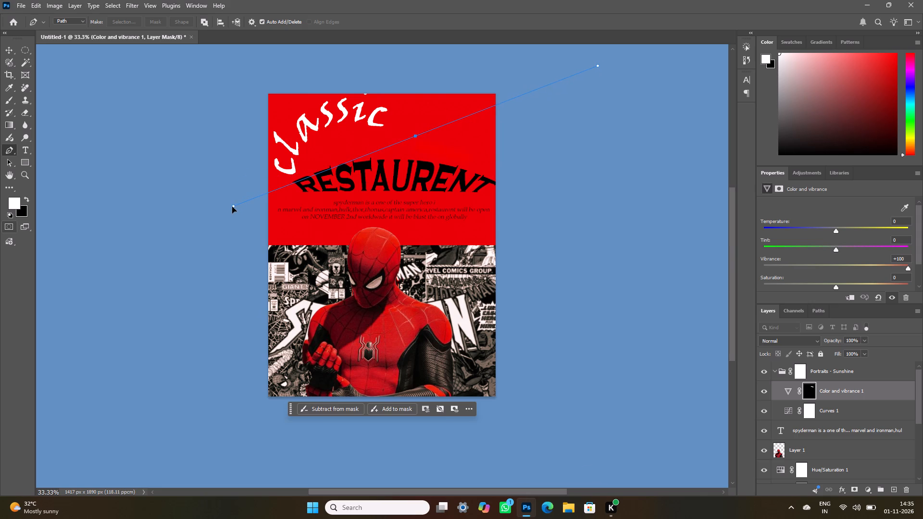
pyautogui.moveTo(232, 207); pyautogui.dragTo(227, 206)
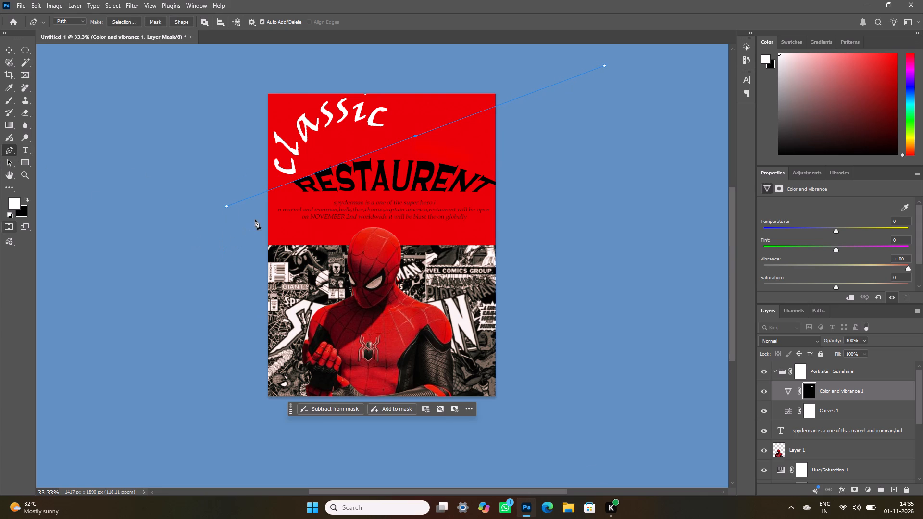
pyautogui.click(227, 210)
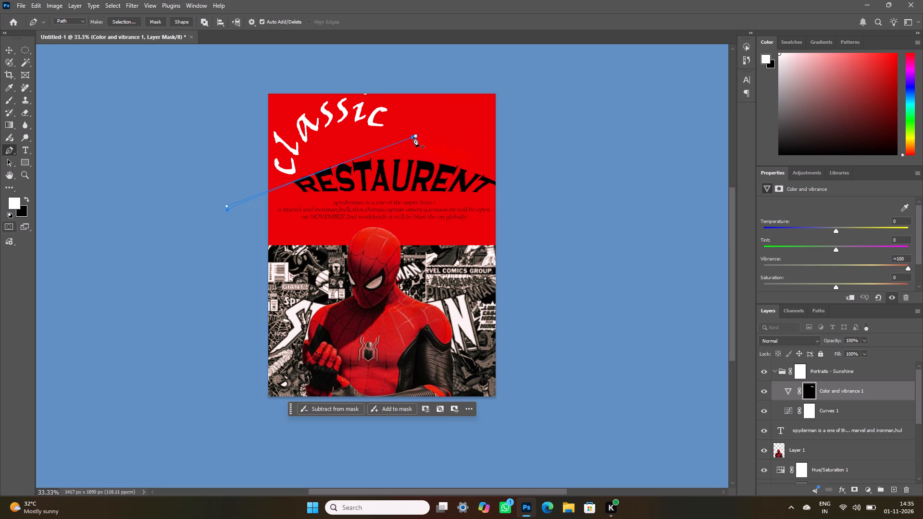
pyautogui.click(478, 96)
pyautogui.click(494, 105)
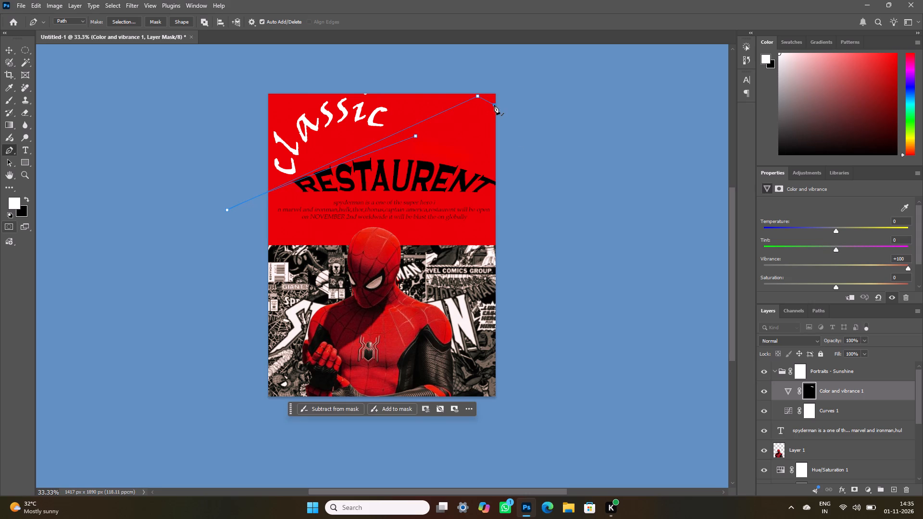
pyautogui.click(423, 124)
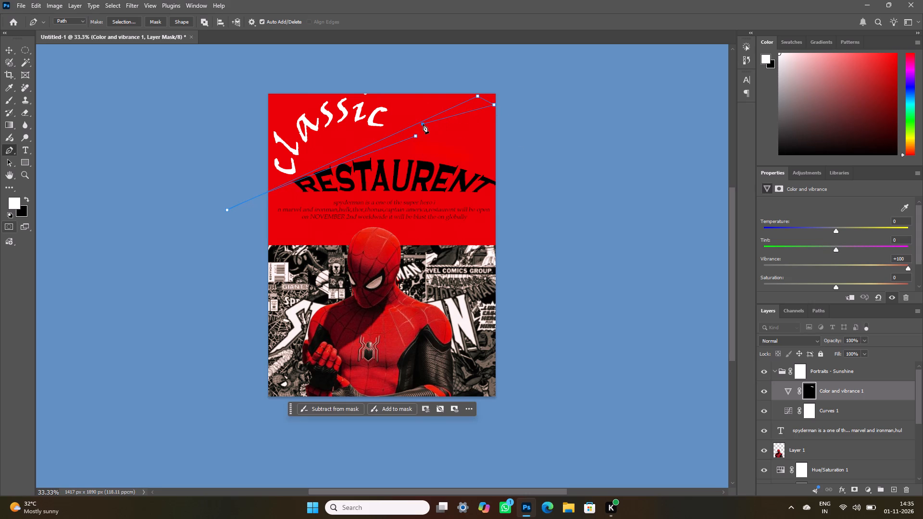
pyautogui.click(420, 130)
pyautogui.click(416, 135)
# Delete surplus anchor points from the path's middle and upper-right end, and place a separate point just off the poster's right edge.
pyautogui.click(423, 124)
pyautogui.click(420, 130)
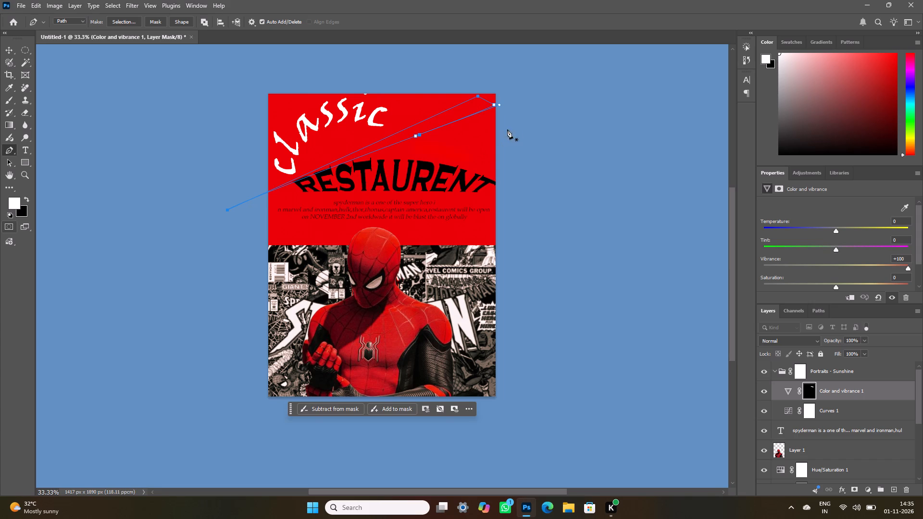
pyautogui.click(495, 105)
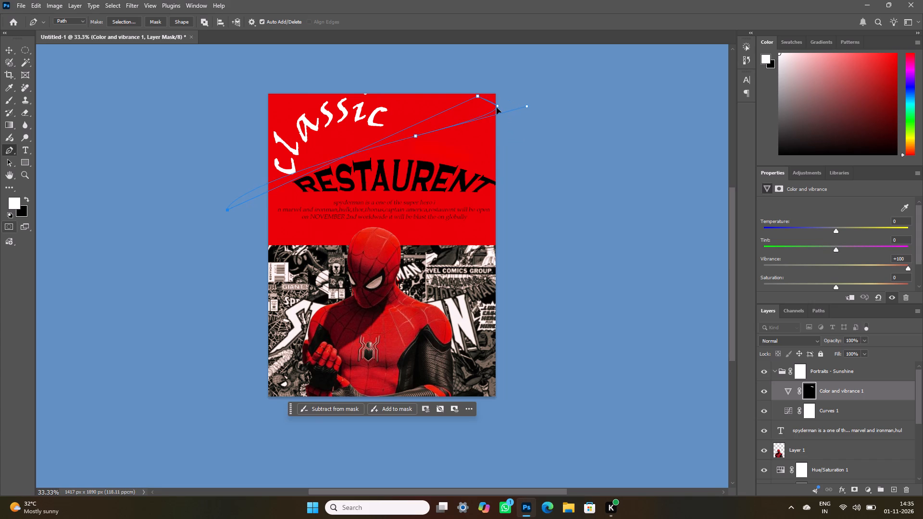
pyautogui.click(502, 134)
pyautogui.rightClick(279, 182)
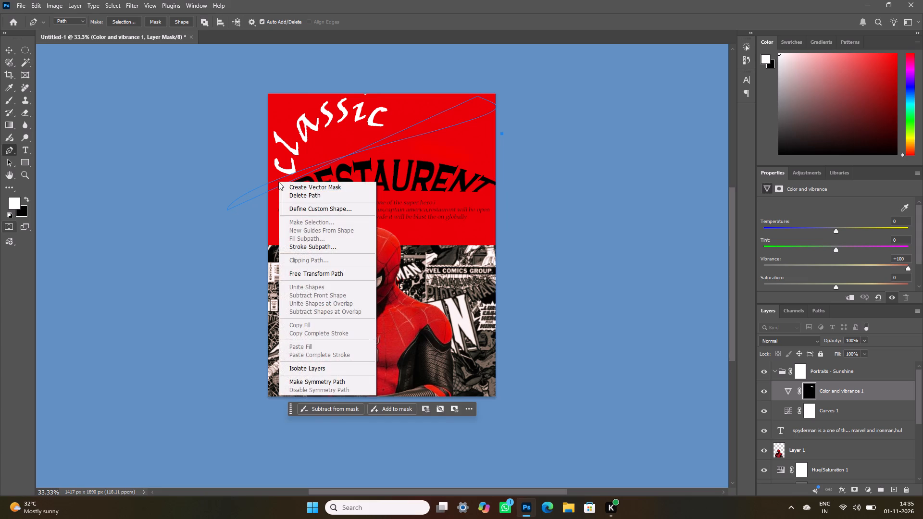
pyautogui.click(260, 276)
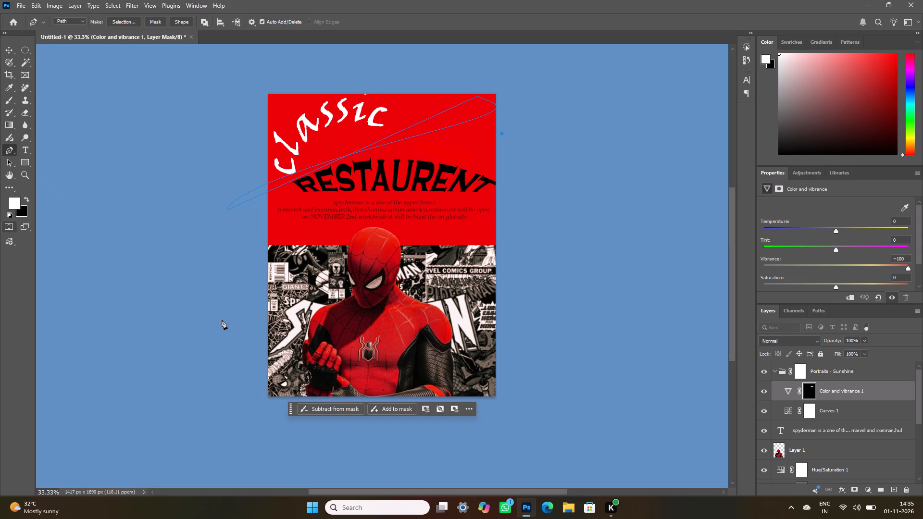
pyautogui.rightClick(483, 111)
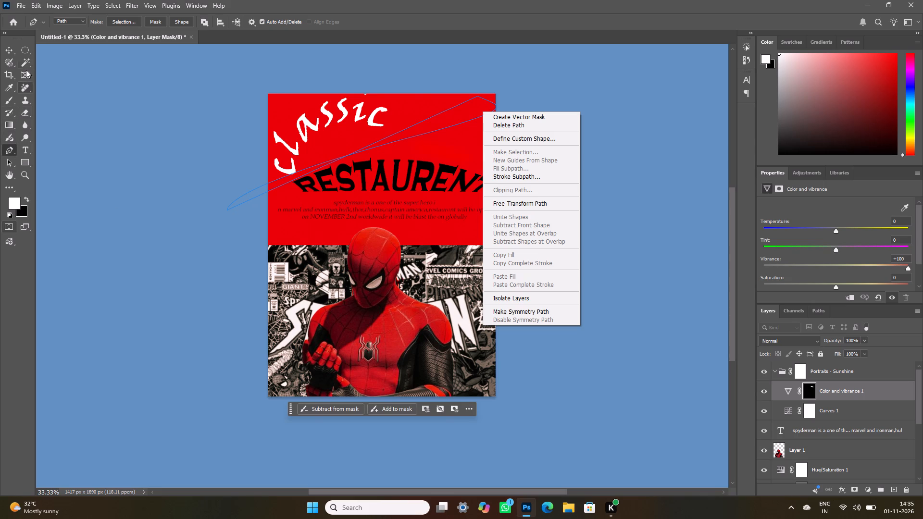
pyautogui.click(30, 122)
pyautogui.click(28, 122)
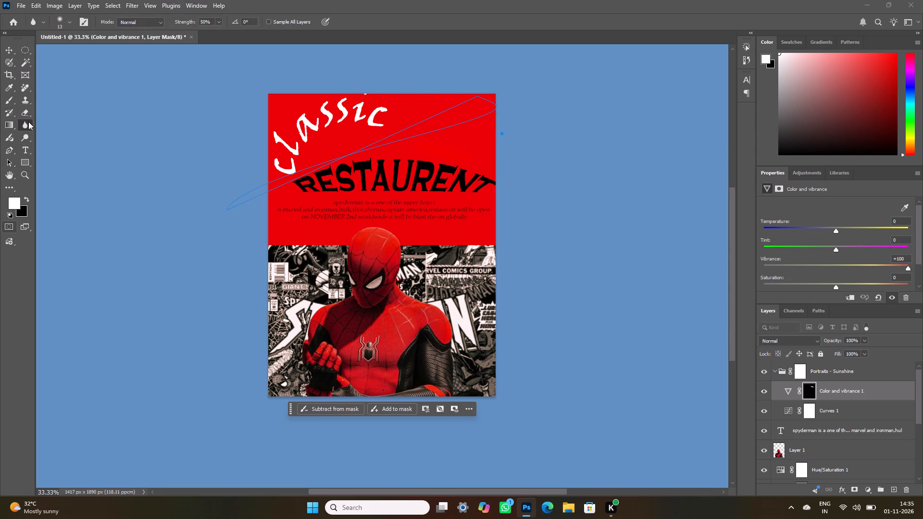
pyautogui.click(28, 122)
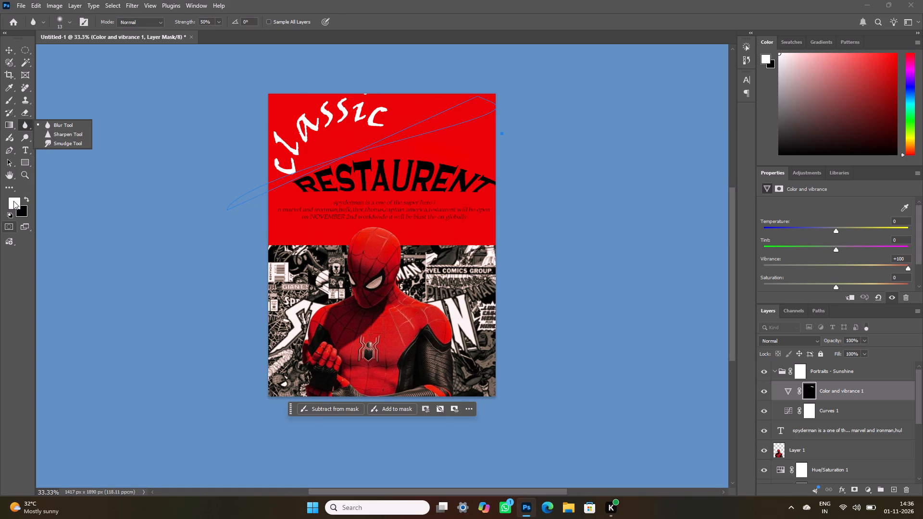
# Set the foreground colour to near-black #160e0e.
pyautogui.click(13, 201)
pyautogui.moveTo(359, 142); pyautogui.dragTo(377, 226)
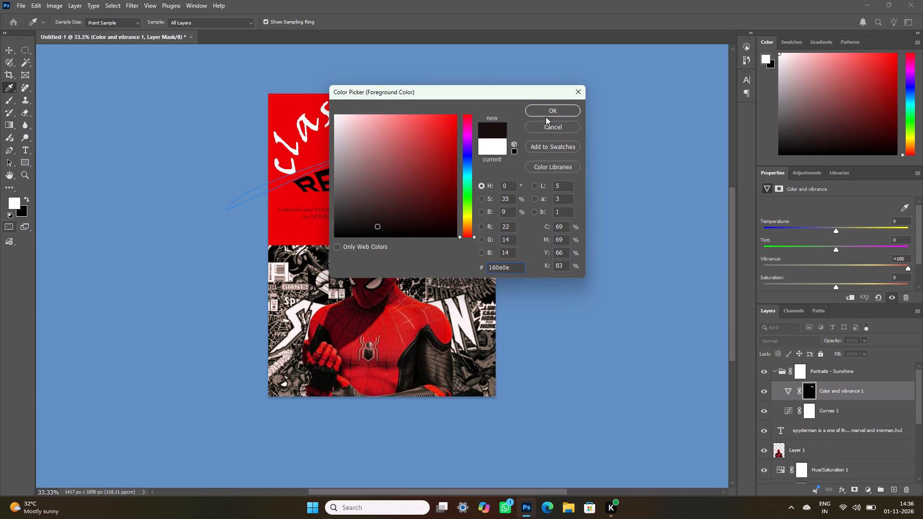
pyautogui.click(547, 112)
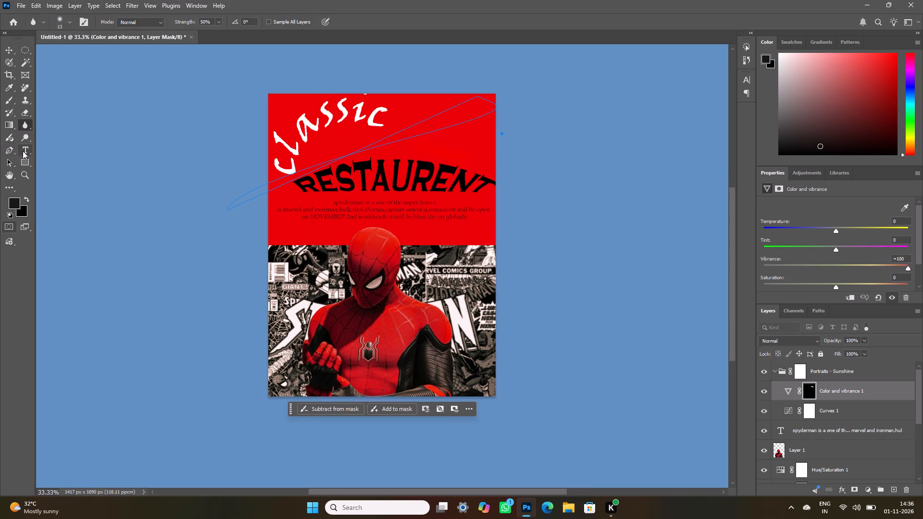
# Paint Color and vibrance across the poster's left edge and the start of RESTAURENT with the 100 px Adjustment Brush.
pyautogui.click(30, 121)
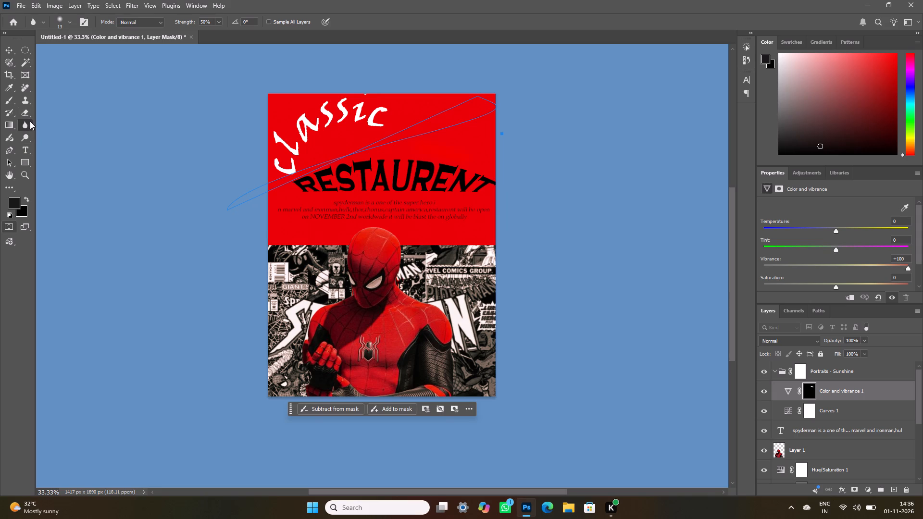
pyautogui.click(28, 127)
pyautogui.click(13, 137)
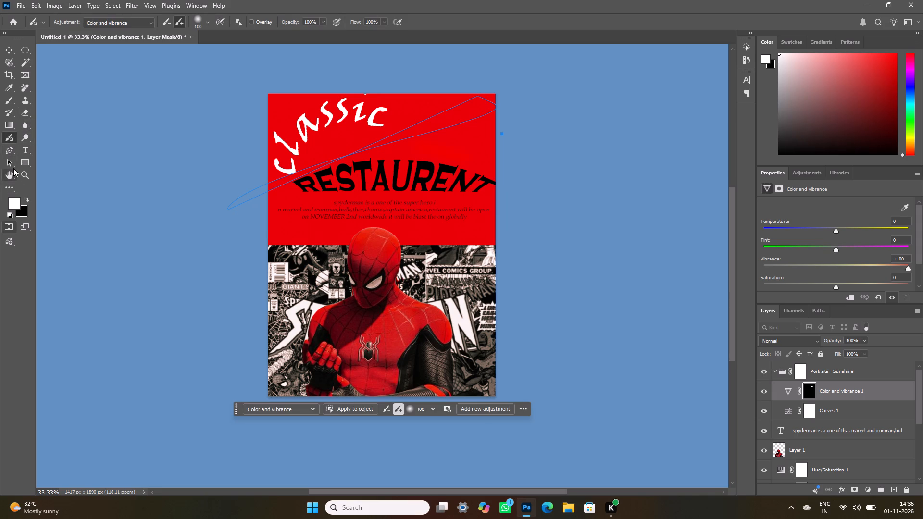
pyautogui.click(268, 188)
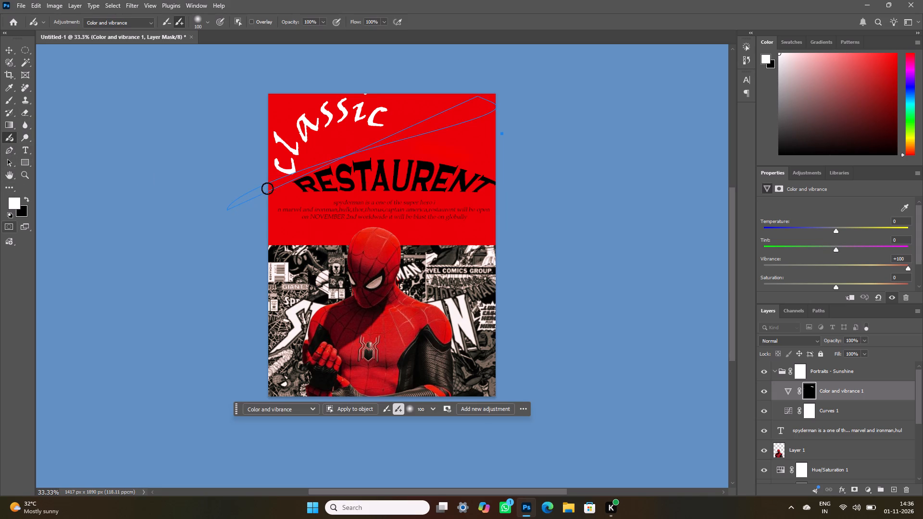
pyautogui.moveTo(273, 189); pyautogui.dragTo(278, 187)
pyautogui.moveTo(268, 187); pyautogui.dragTo(289, 189)
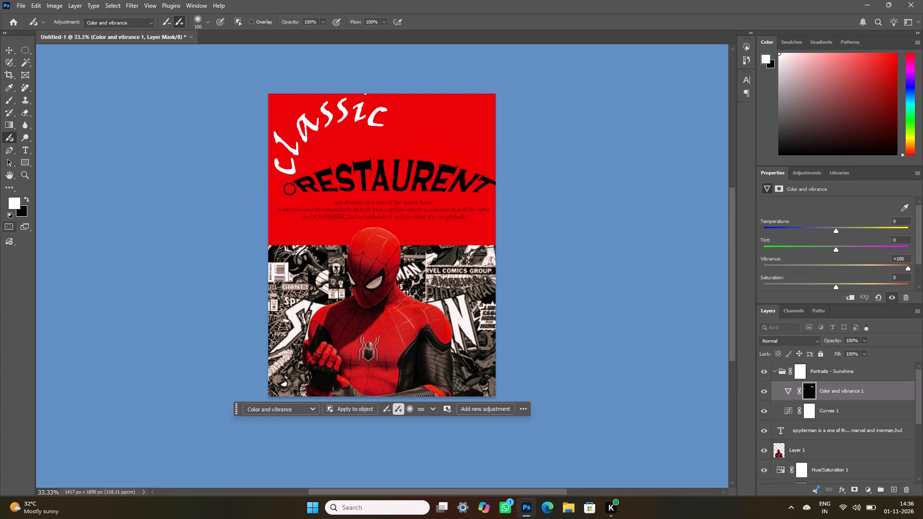
pyautogui.moveTo(289, 189); pyautogui.dragTo(318, 189)
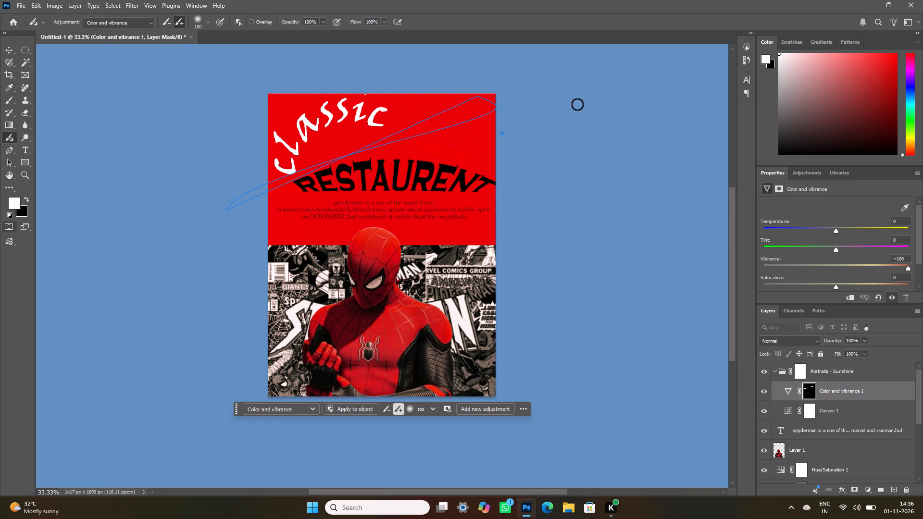
# Switch the Adjustment Brush tip to Hard Round from General Brushes.
pyautogui.rightClick(461, 112)
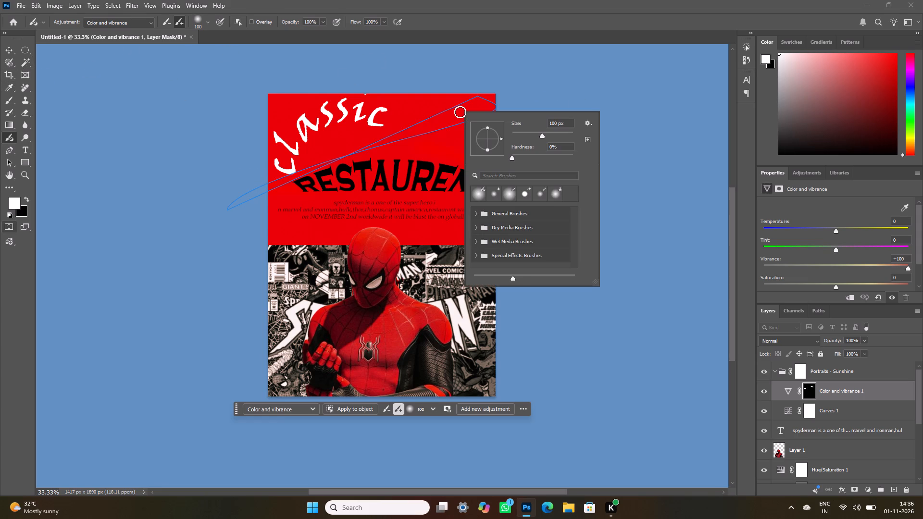
pyautogui.click(477, 214)
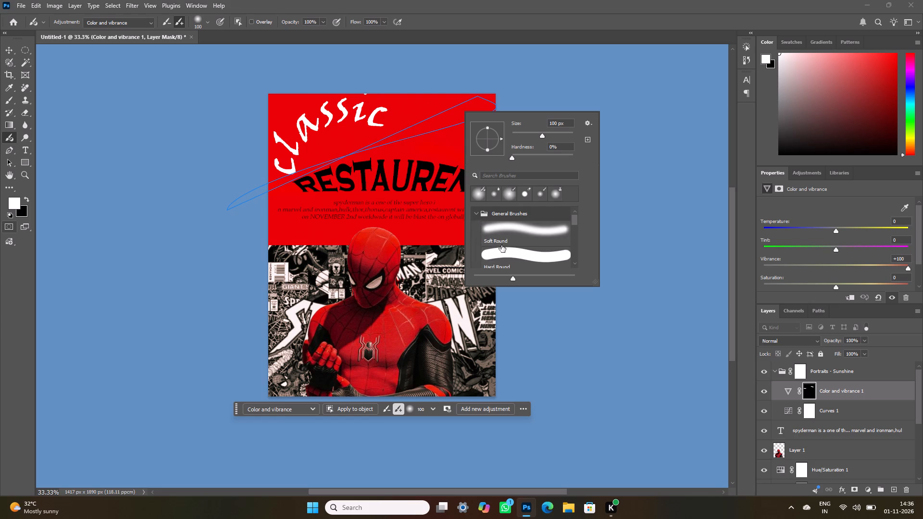
pyautogui.click(502, 252)
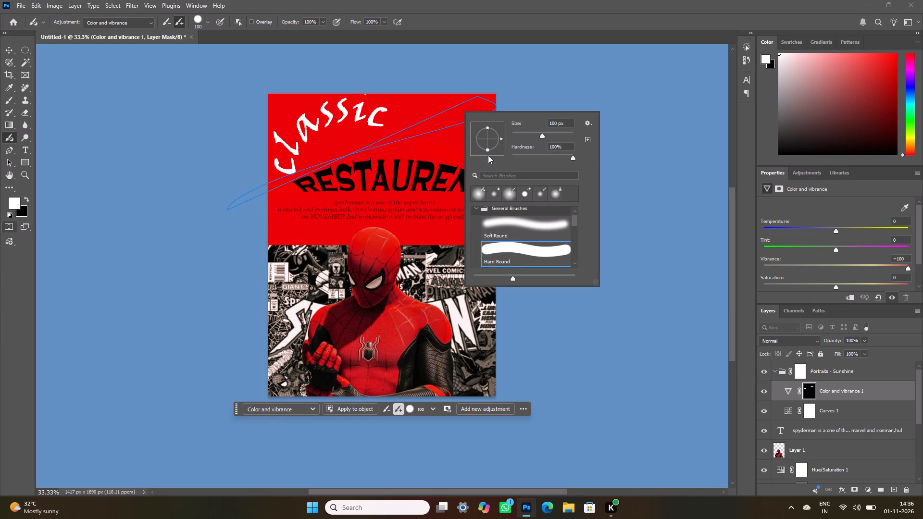
pyautogui.scroll(-8, 519, 247)
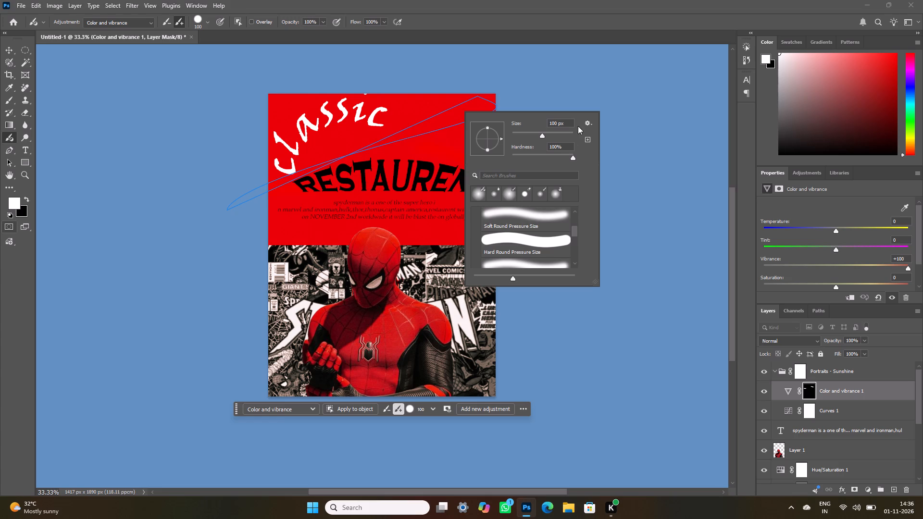
pyautogui.click(606, 99)
pyautogui.rightClick(461, 116)
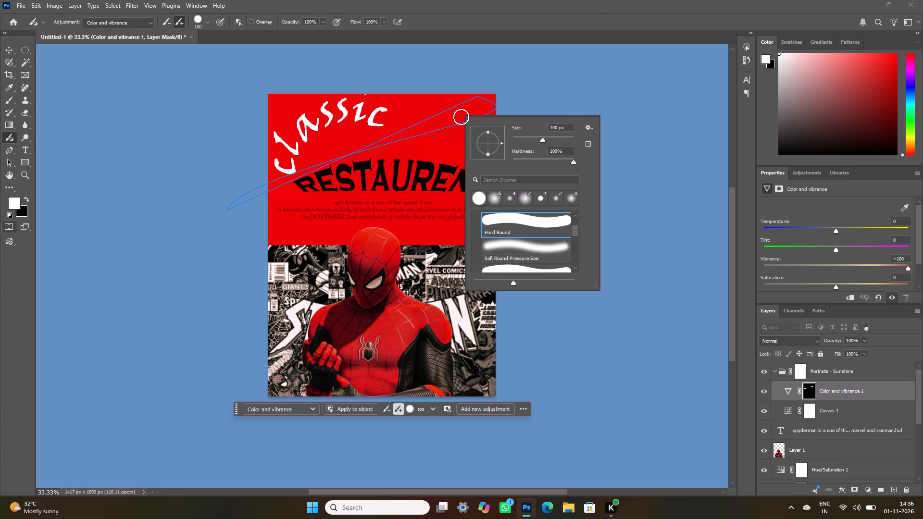
pyautogui.click(664, 138)
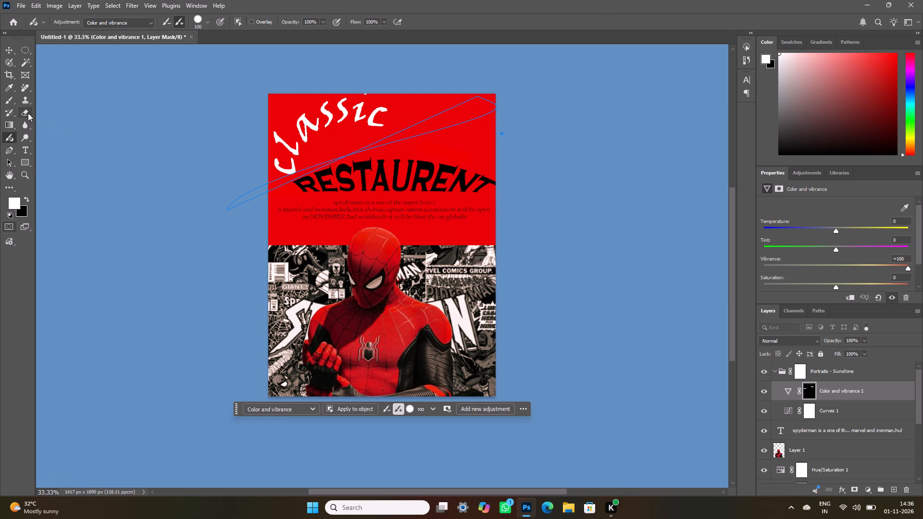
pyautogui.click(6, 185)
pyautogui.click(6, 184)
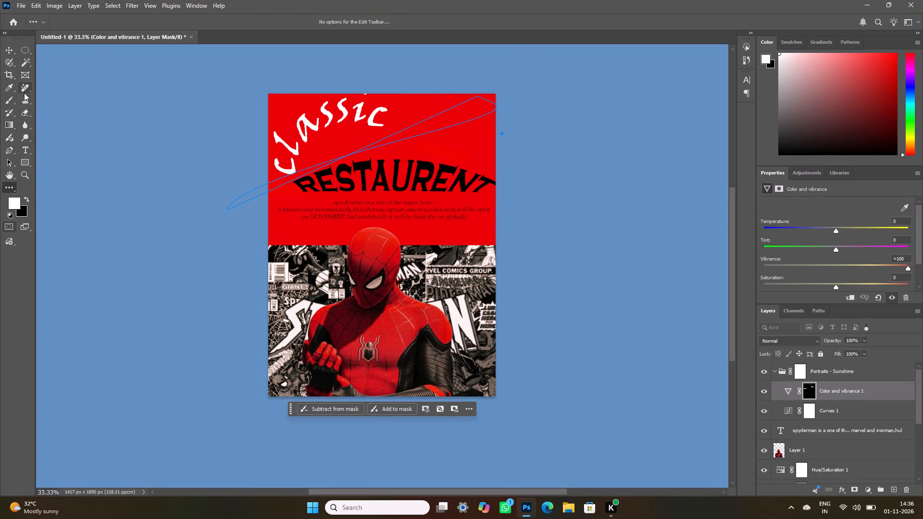
# Blur the Color and vibrance 1 mask at 50% strength across the empty red area above RESTAURENT and over its middle letters.
pyautogui.click(20, 127)
pyautogui.click(21, 127)
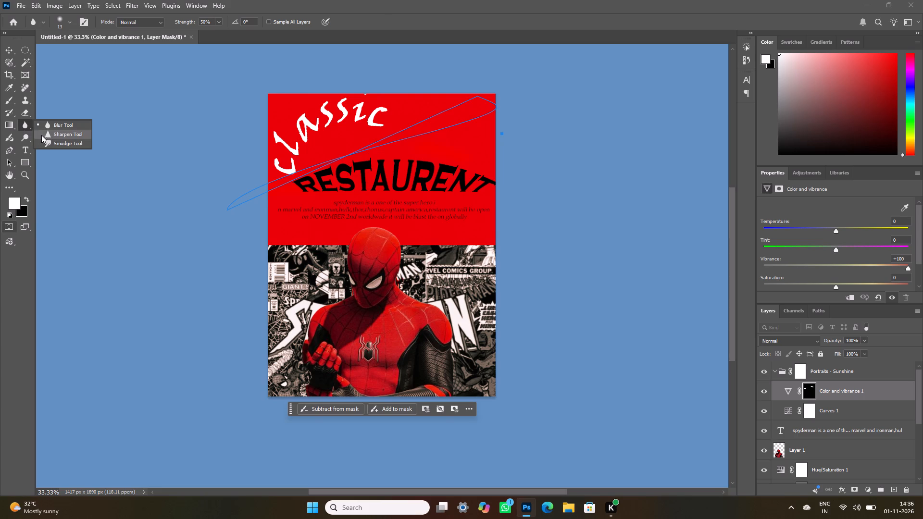
pyautogui.click(49, 125)
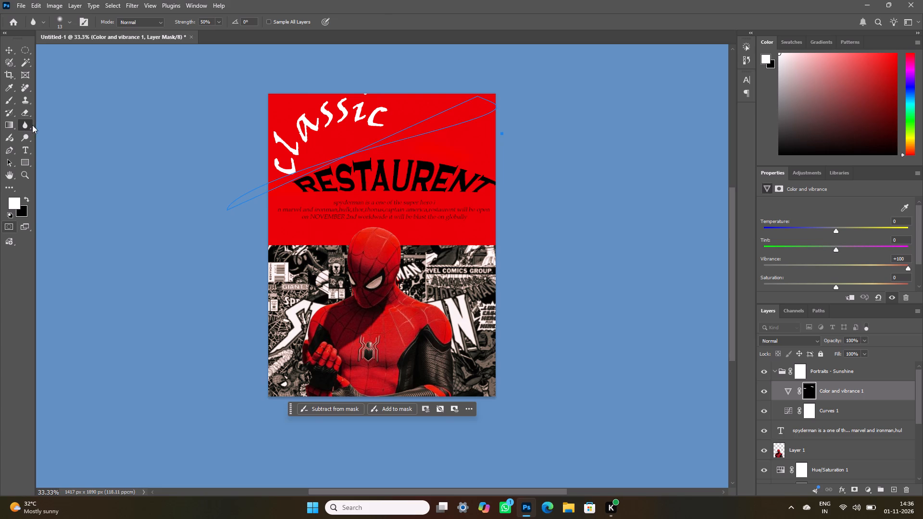
pyautogui.click(26, 126)
pyautogui.moveTo(433, 128); pyautogui.dragTo(461, 124)
pyautogui.click(461, 124)
pyautogui.moveTo(443, 124); pyautogui.dragTo(410, 174)
pyautogui.moveTo(410, 174); pyautogui.dragTo(486, 148)
pyautogui.moveTo(486, 139); pyautogui.dragTo(389, 194)
# Brush white onto the Color and vibrance 1 mask at the poster's left edge before RESTAURENT and in the red area beside classic.
pyautogui.click(2, 98)
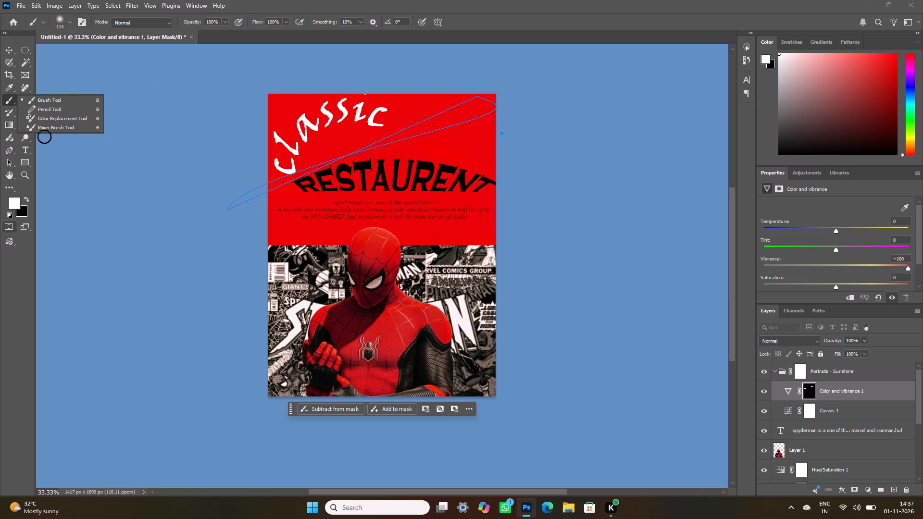
pyautogui.click(50, 102)
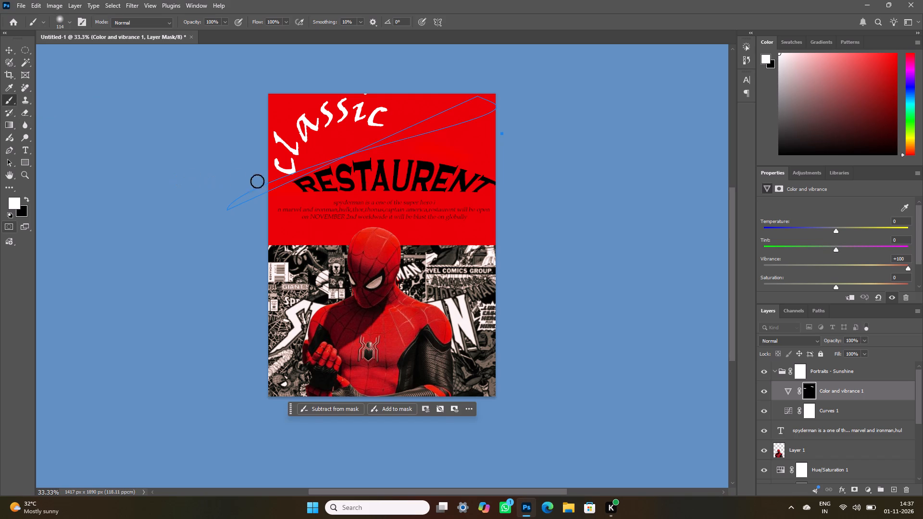
pyautogui.moveTo(263, 190); pyautogui.dragTo(266, 188)
pyautogui.moveTo(266, 188); pyautogui.dragTo(279, 185)
pyautogui.click(279, 185)
pyautogui.moveTo(424, 134); pyautogui.dragTo(449, 132)
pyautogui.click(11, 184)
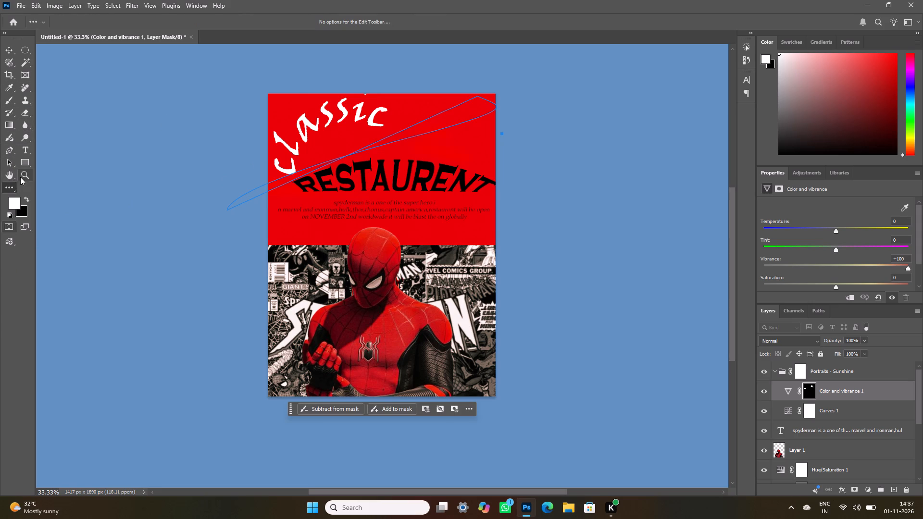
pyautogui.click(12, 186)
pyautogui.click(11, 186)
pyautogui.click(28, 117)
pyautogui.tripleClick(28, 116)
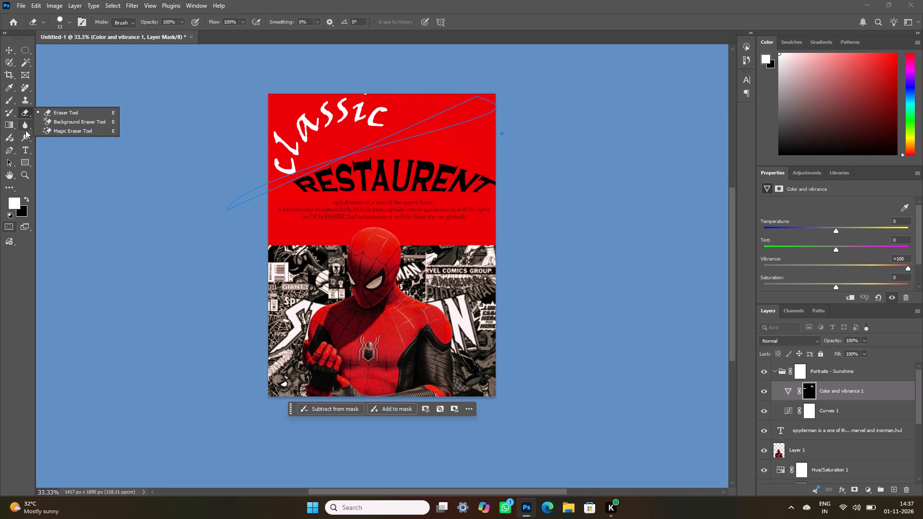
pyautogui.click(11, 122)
# Smudge the Color and vibrance 1 mask back and forth between the poster's left edge and the start of RESTAURENT at 50% strength.
pyautogui.doubleClick(19, 125)
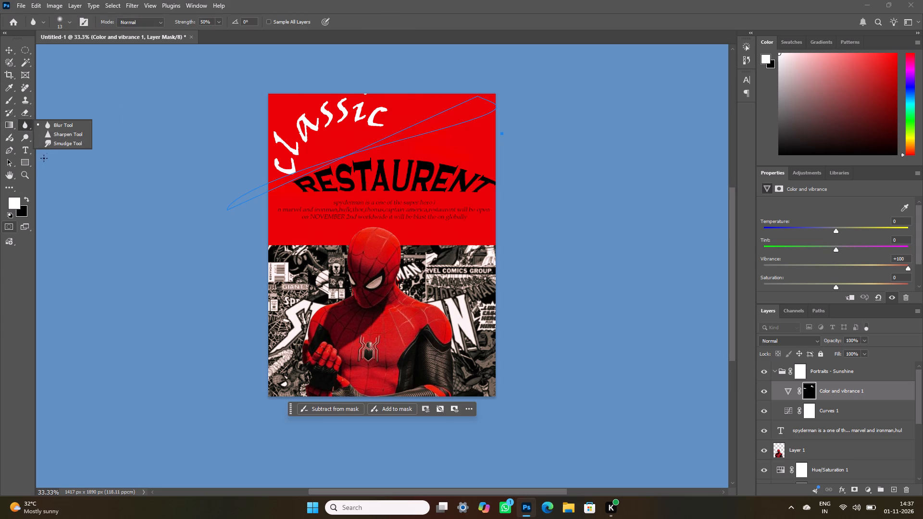
pyautogui.click(58, 144)
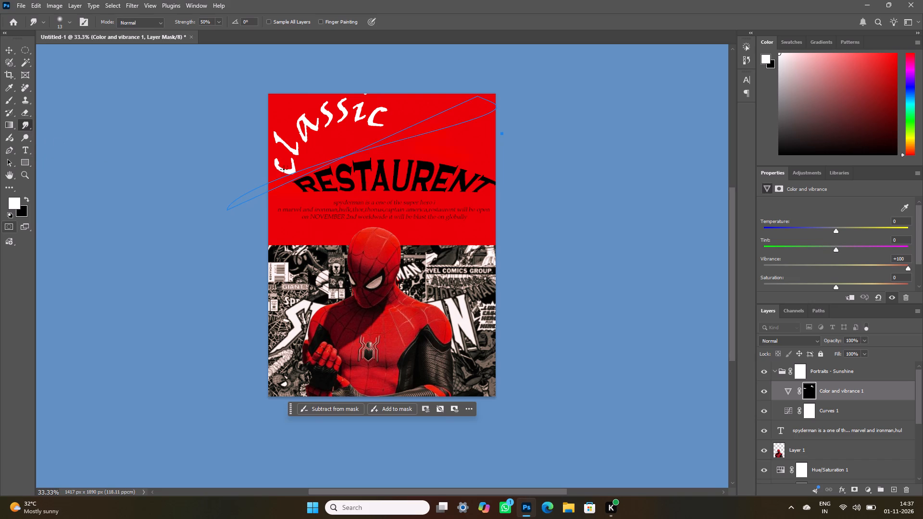
pyautogui.click(270, 185)
pyautogui.moveTo(271, 185); pyautogui.dragTo(288, 181)
pyautogui.moveTo(288, 181); pyautogui.dragTo(288, 181)
pyautogui.moveTo(287, 179); pyautogui.dragTo(267, 186)
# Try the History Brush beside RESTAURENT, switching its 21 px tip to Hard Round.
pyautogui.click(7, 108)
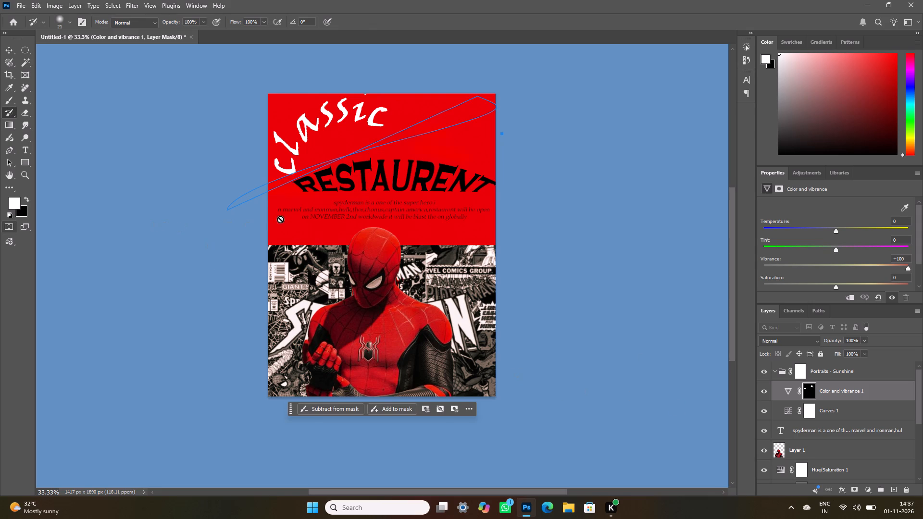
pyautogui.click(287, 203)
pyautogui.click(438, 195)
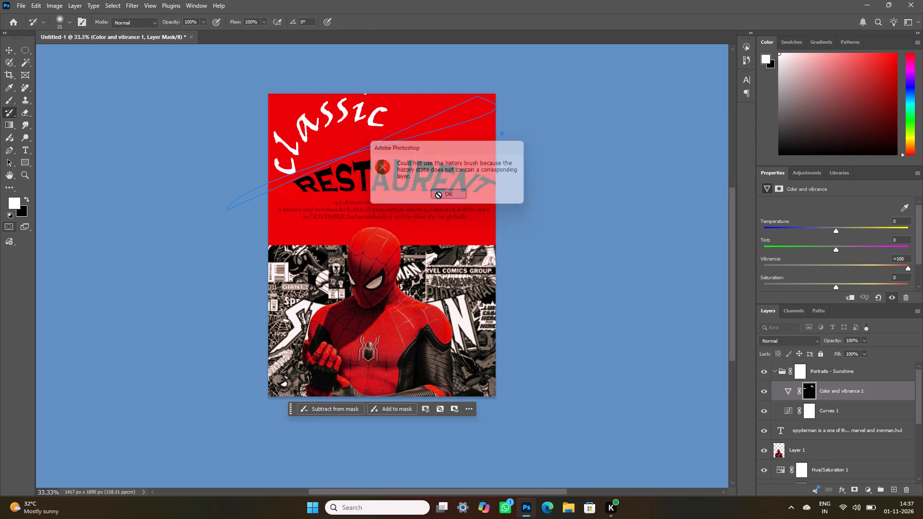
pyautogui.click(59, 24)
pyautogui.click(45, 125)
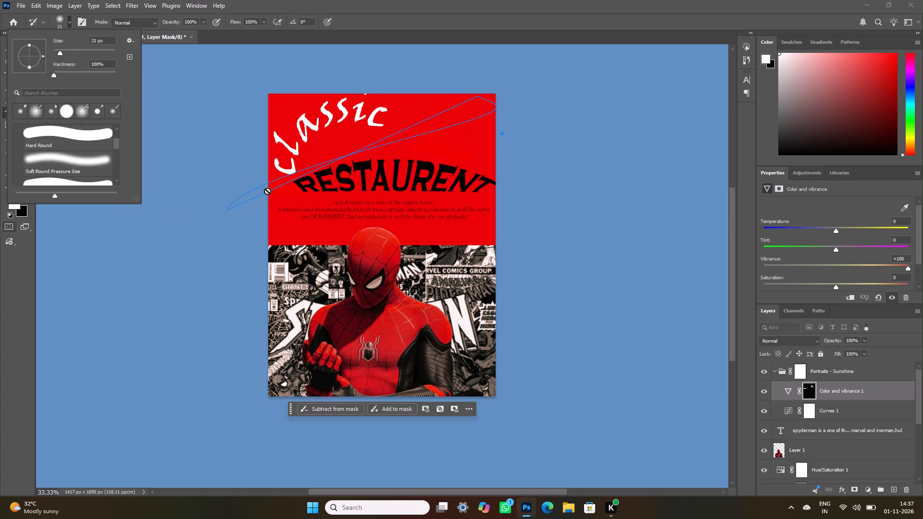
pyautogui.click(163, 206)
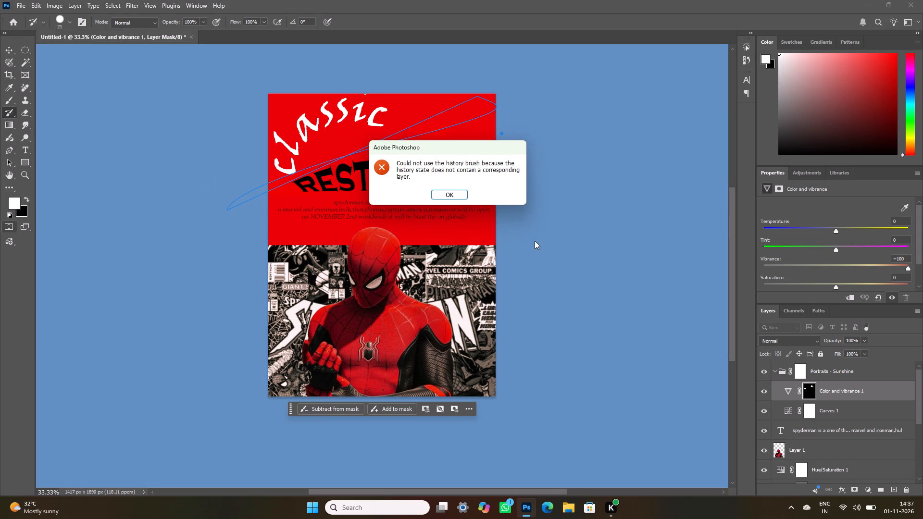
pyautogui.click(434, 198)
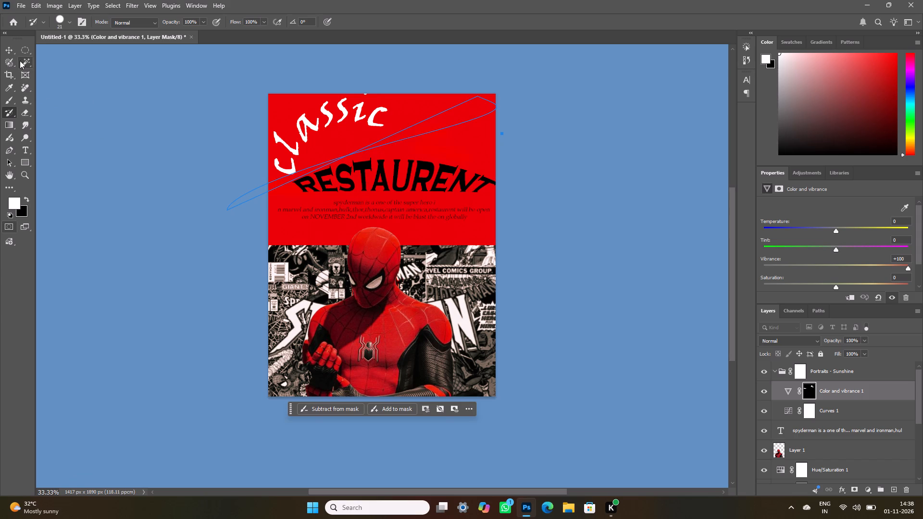
# Blur the Color and vibrance 1 mask at the poster's left edge before RESTAURENT with a short stroke at 50% strength.
pyautogui.click(23, 112)
pyautogui.click(24, 126)
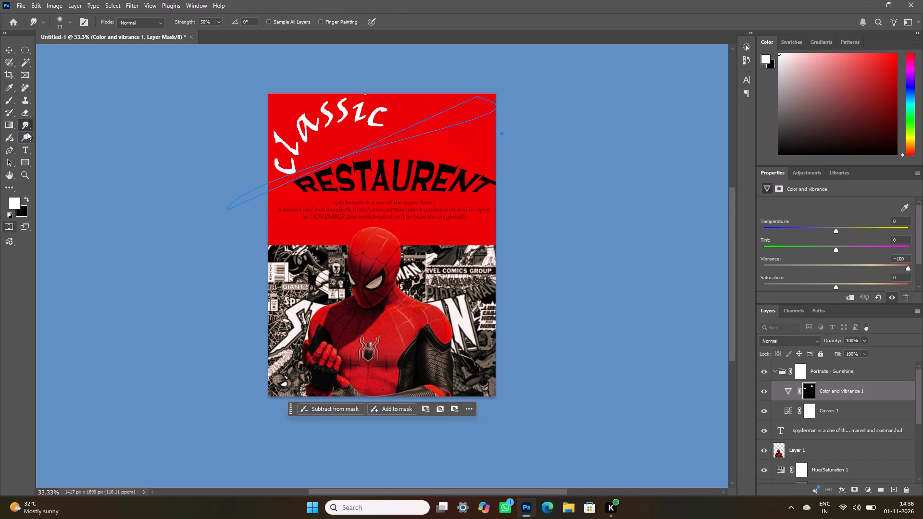
pyautogui.click(27, 132)
pyautogui.click(26, 130)
pyautogui.click(49, 132)
pyautogui.click(23, 126)
pyautogui.click(30, 128)
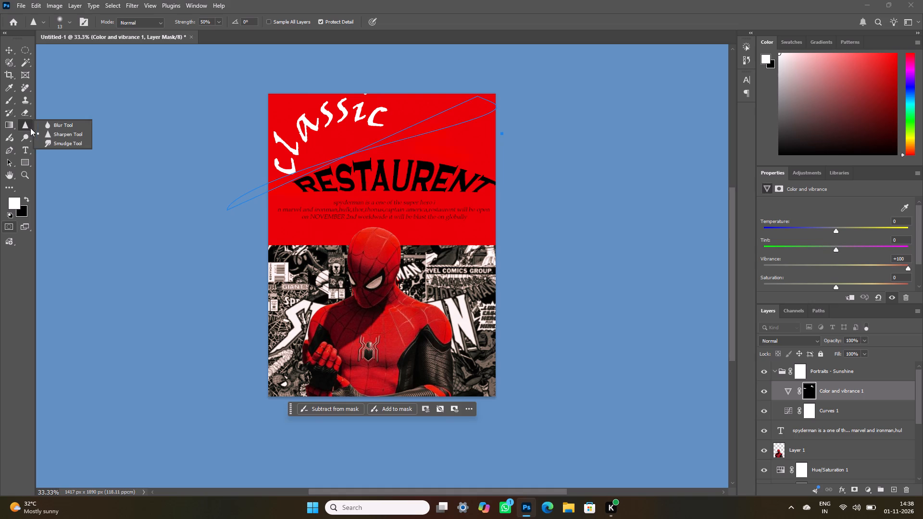
pyautogui.click(42, 129)
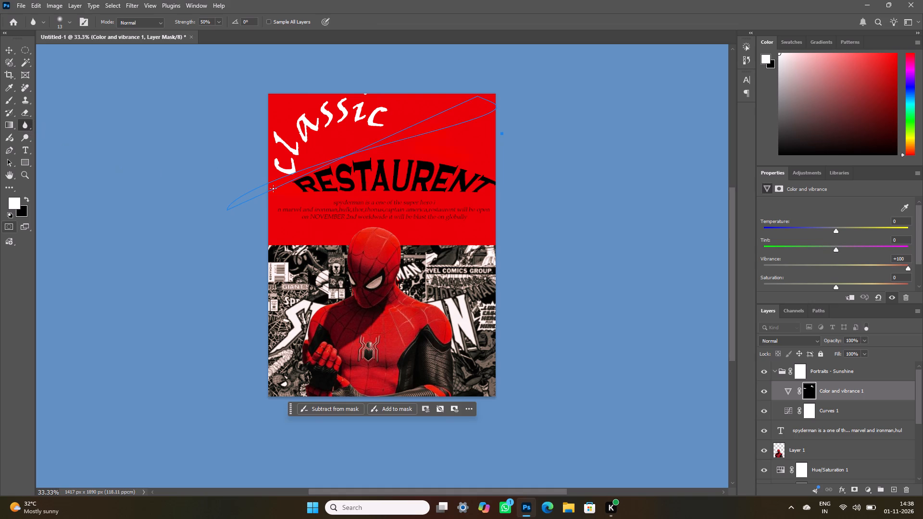
pyautogui.moveTo(272, 188); pyautogui.dragTo(279, 187)
# Place a colour sampler on the red background just before RESTAURENT and set its readout to HSB Color.
pyautogui.scroll(-4, 7, 64)
pyautogui.scroll(4, 7, 65)
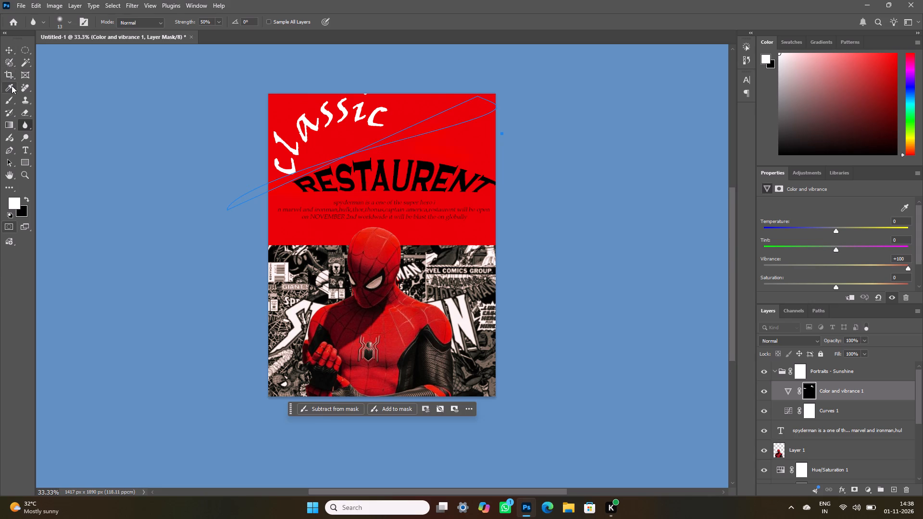
pyautogui.click(12, 86)
pyautogui.click(11, 86)
pyautogui.click(10, 86)
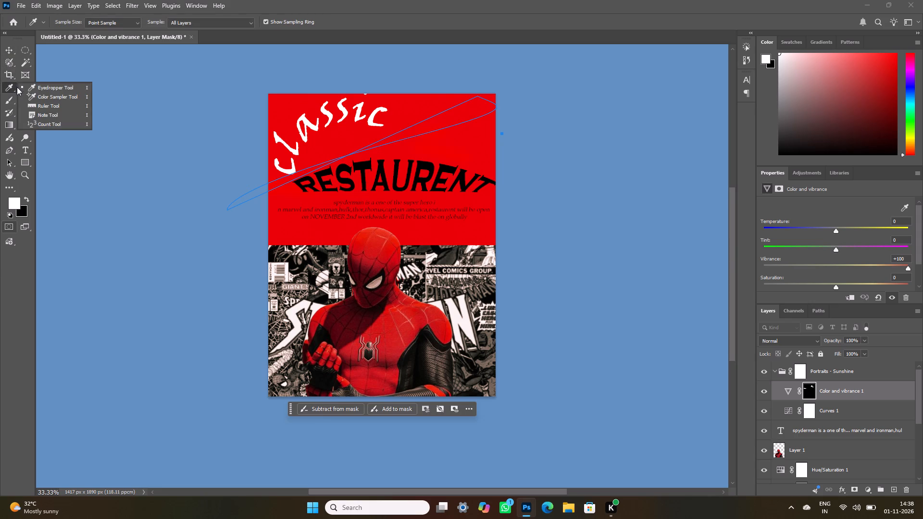
pyautogui.click(32, 96)
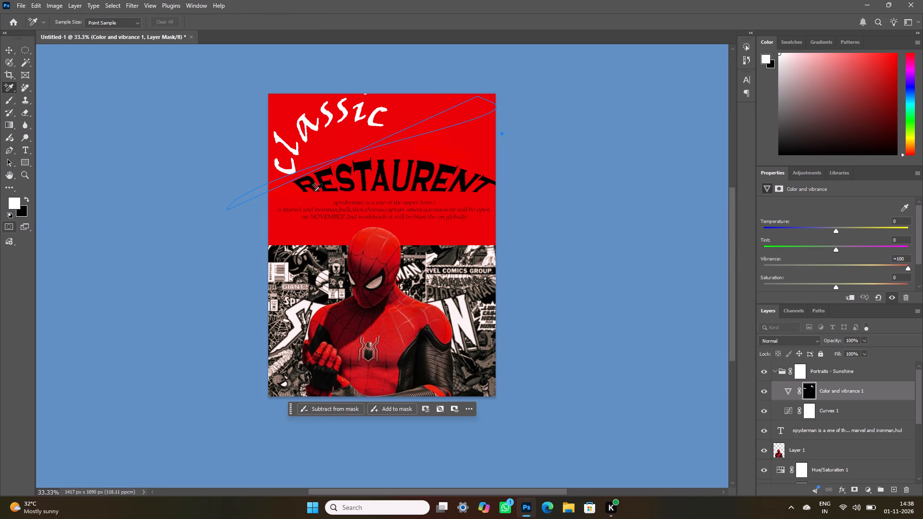
pyautogui.click(279, 184)
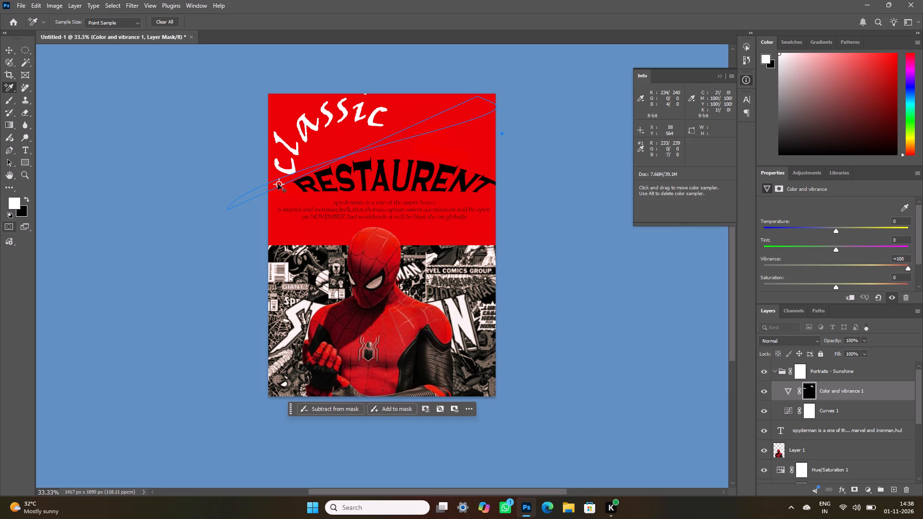
pyautogui.rightClick(277, 182)
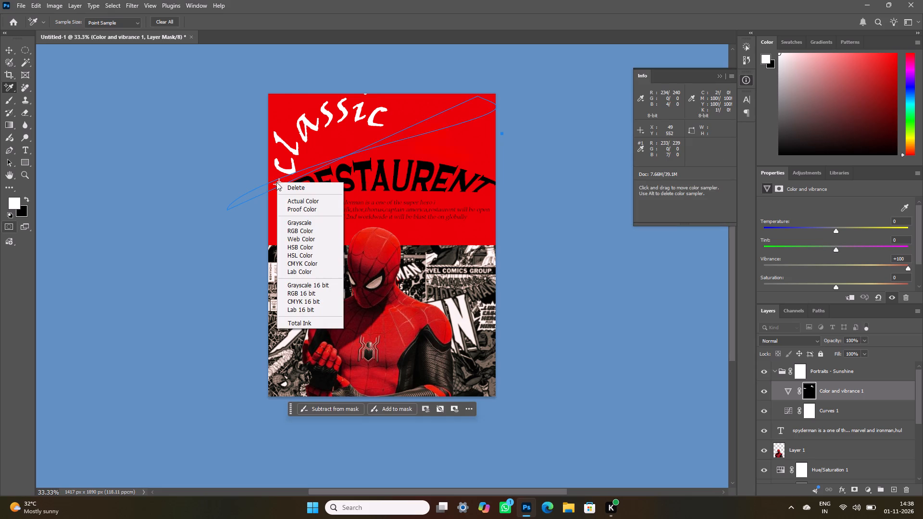
pyautogui.click(282, 244)
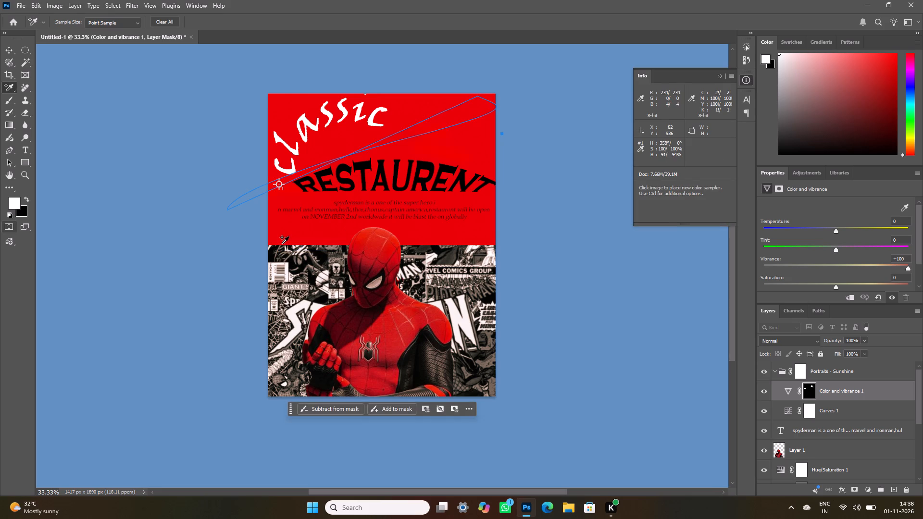
# Place a second colour sampler beside the first on the red background before RESTAURENT and set its readout to Grayscale.
pyautogui.click(275, 182)
pyautogui.rightClick(275, 182)
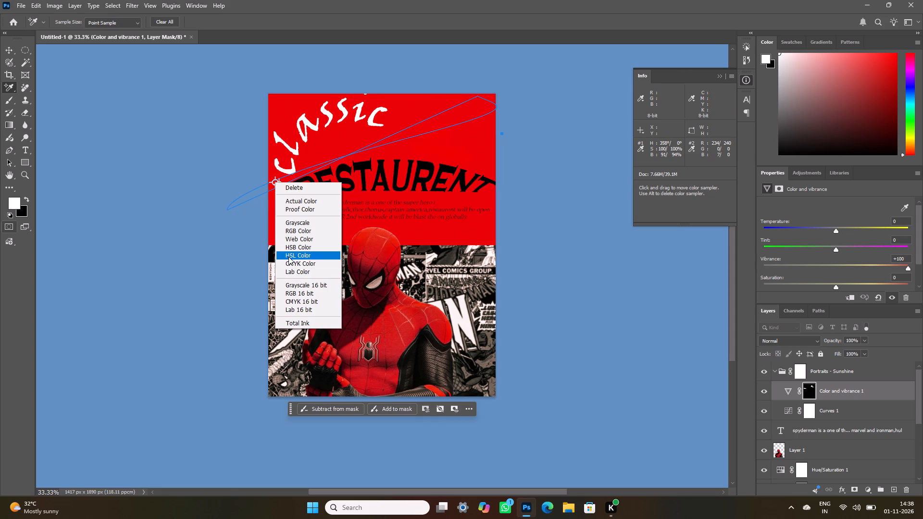
pyautogui.click(291, 223)
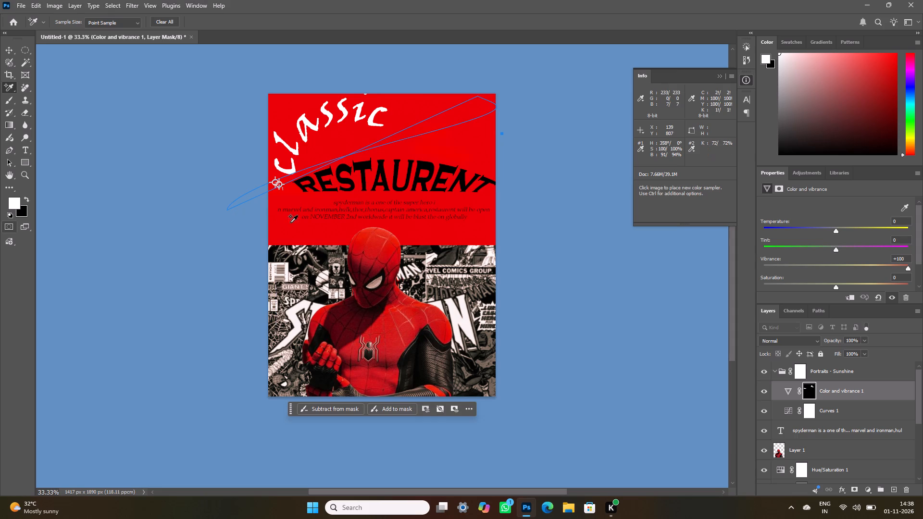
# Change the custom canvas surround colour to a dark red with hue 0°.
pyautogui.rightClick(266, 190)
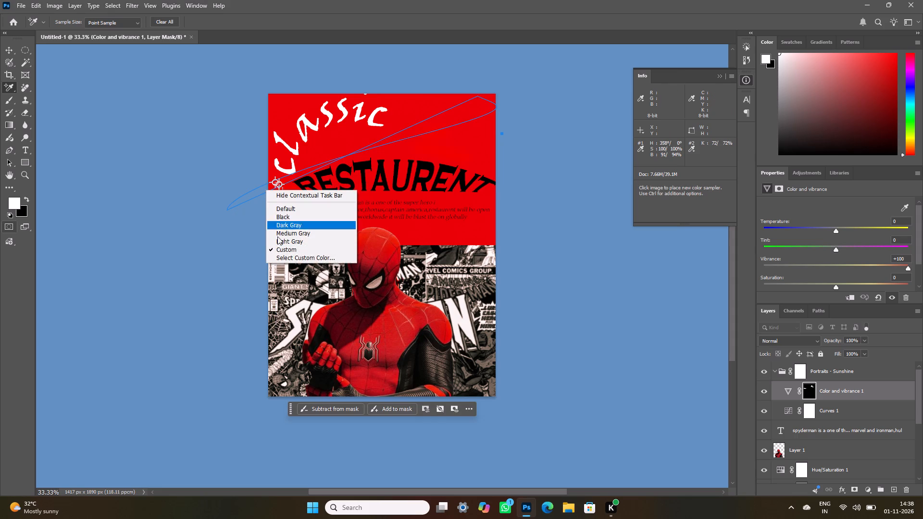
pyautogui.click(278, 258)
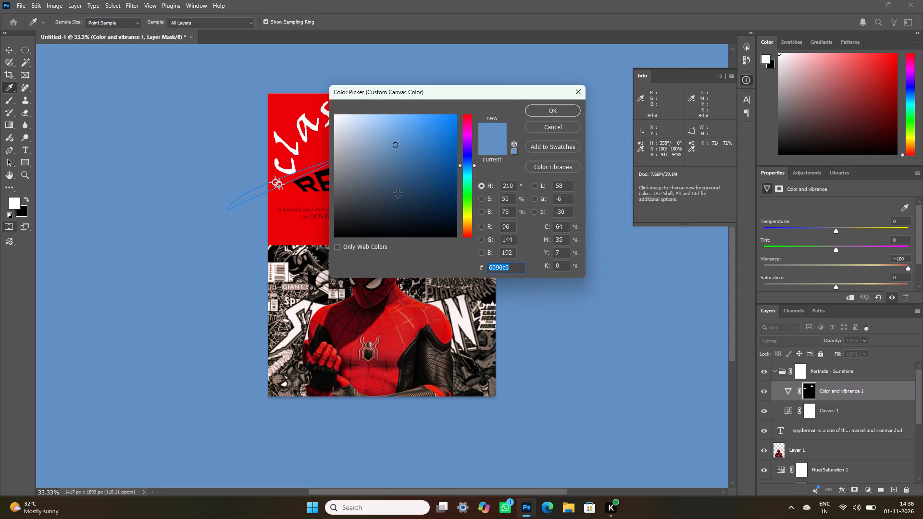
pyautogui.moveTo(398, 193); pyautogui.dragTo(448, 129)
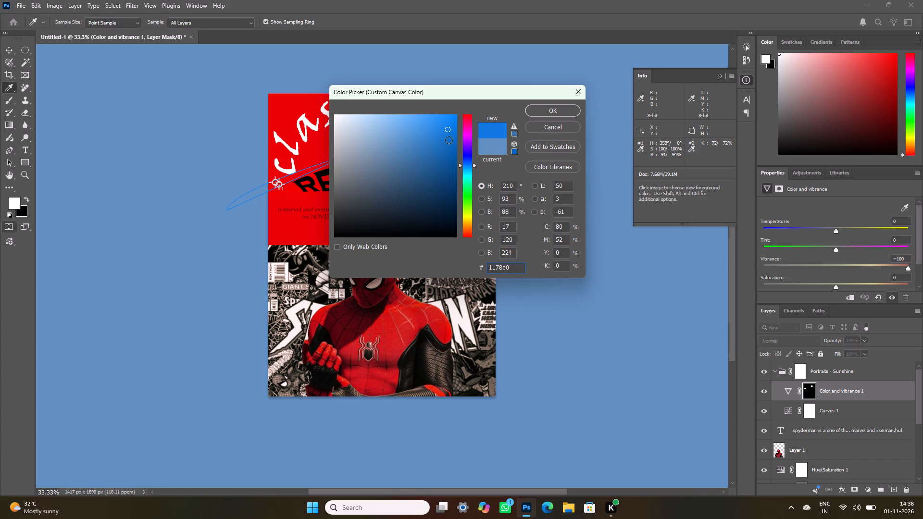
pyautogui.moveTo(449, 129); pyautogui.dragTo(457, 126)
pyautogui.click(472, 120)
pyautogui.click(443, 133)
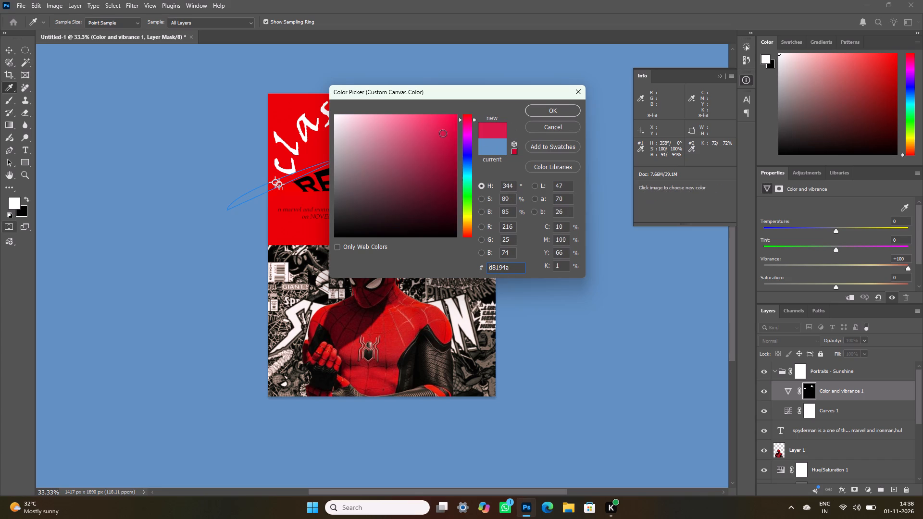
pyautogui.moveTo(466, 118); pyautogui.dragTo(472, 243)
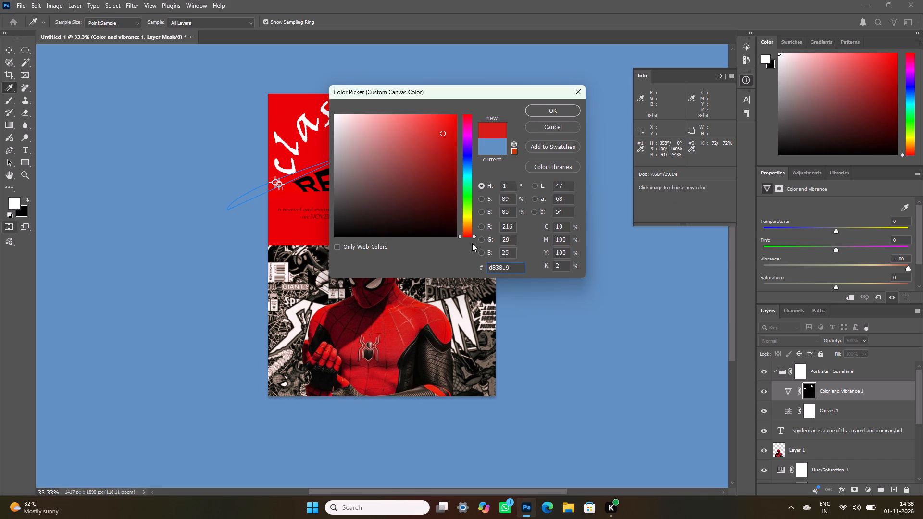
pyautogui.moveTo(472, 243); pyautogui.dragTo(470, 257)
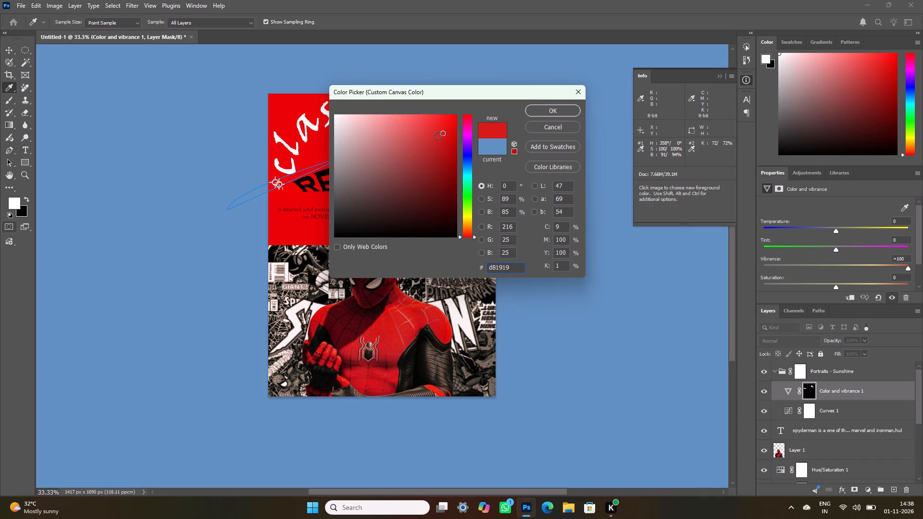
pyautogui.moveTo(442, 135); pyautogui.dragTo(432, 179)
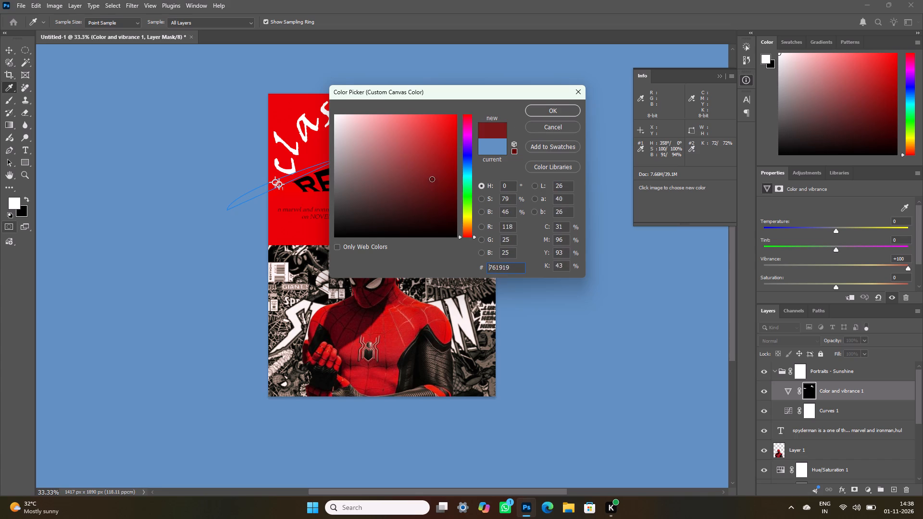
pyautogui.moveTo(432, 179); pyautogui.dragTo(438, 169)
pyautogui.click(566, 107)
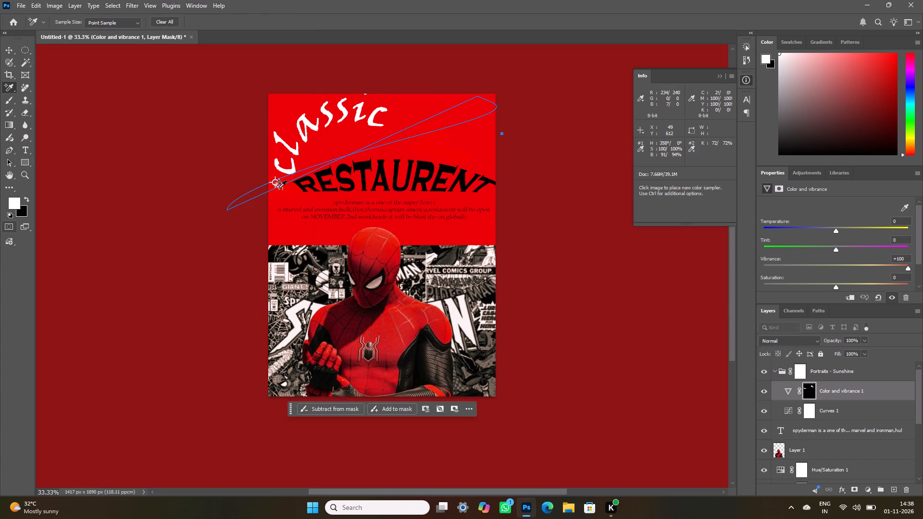
# Move colour sampler #1 to the red area near the poster's upper-right corner, about X 1334, Y 114.
pyautogui.moveTo(279, 185); pyautogui.dragTo(484, 111)
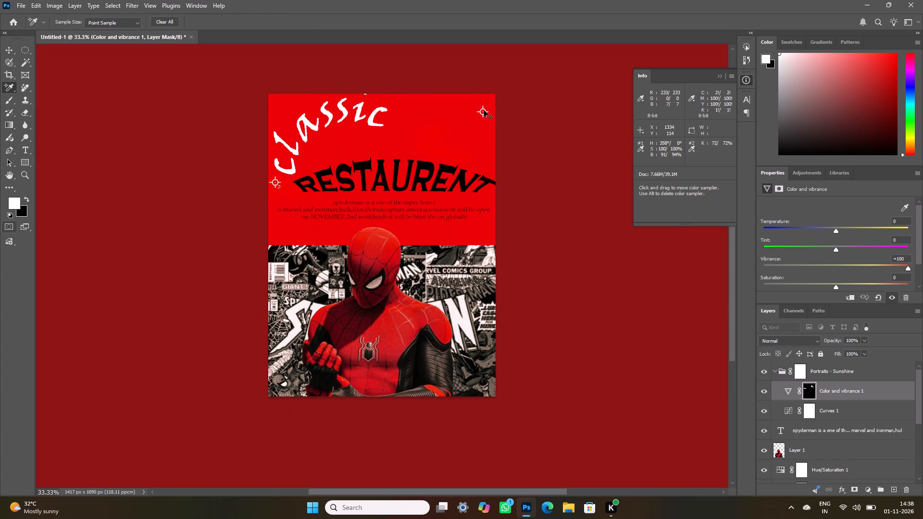
pyautogui.moveTo(484, 111); pyautogui.dragTo(485, 111)
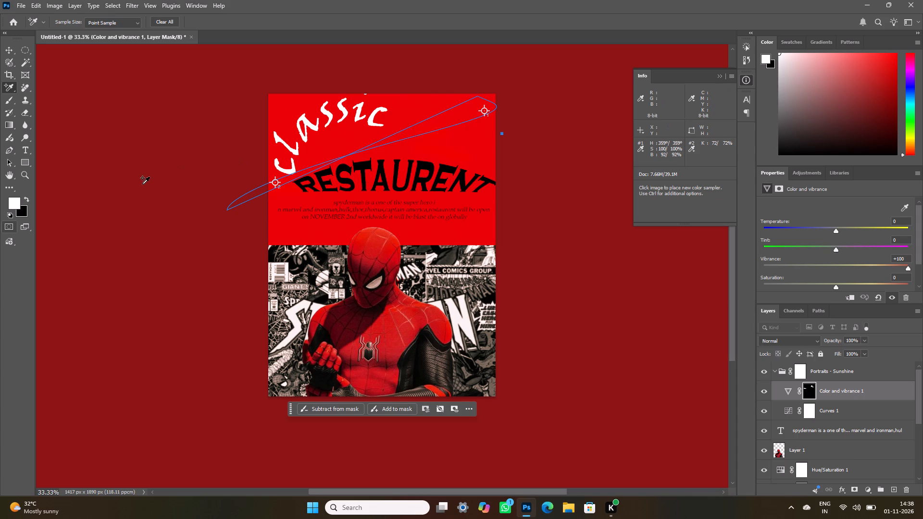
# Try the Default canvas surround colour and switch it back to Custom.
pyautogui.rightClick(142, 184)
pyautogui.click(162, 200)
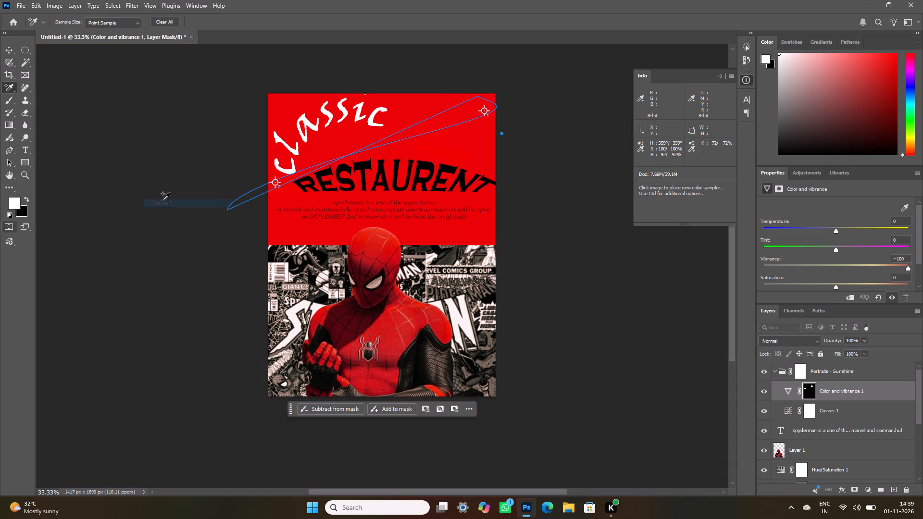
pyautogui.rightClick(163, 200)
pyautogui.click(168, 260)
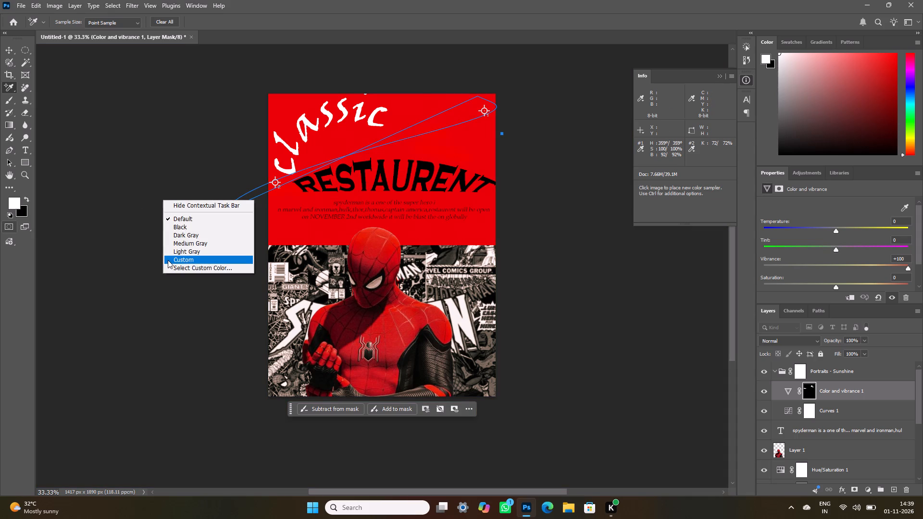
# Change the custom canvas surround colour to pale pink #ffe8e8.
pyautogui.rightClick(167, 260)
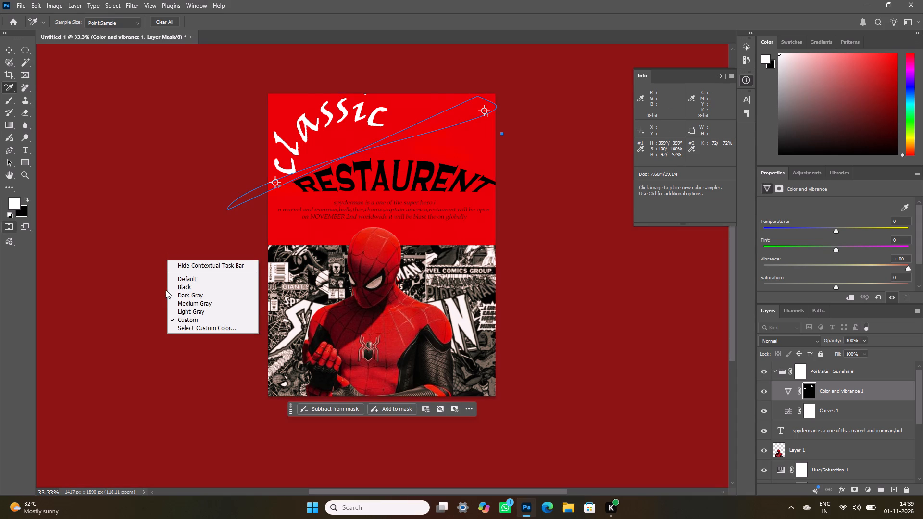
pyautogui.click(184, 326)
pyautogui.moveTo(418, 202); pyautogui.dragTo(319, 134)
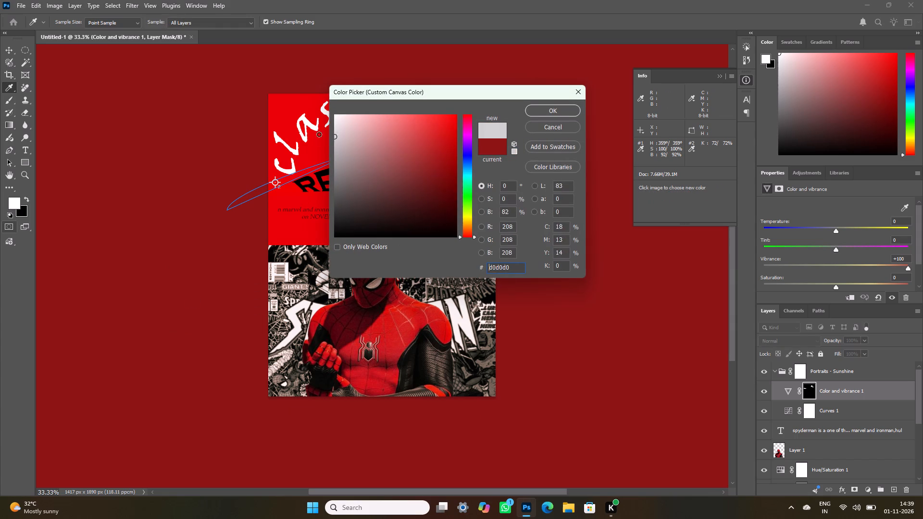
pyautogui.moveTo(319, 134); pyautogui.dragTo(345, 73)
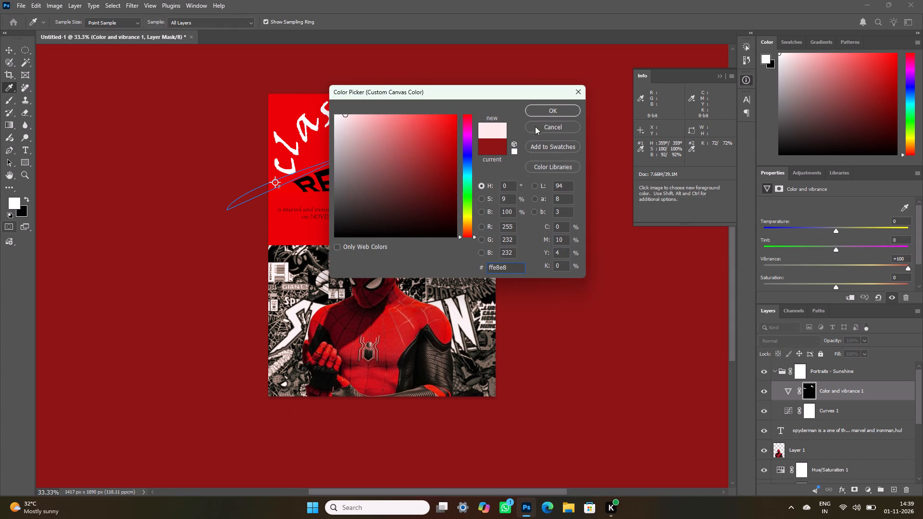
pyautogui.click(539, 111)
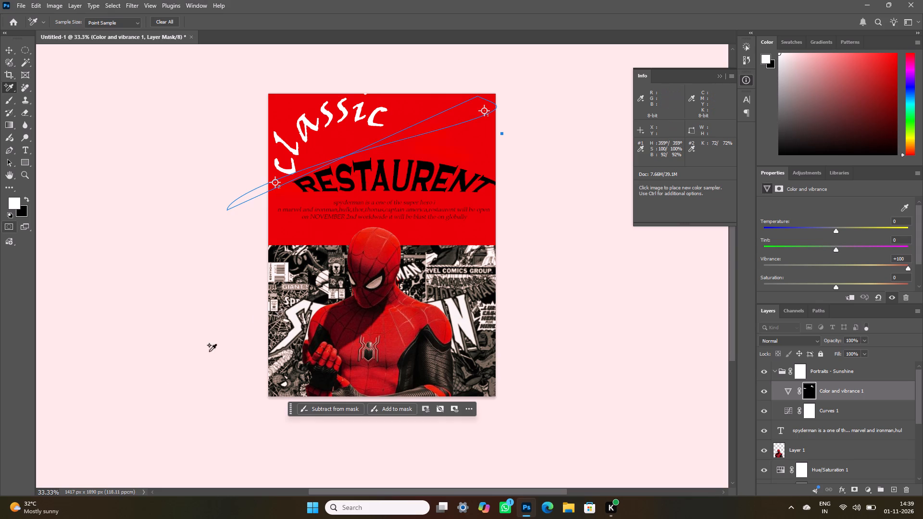
# Place a third colour sampler at the poster's left edge and move it onto the RESTAURENT heading, about X 462, Y 510.
pyautogui.scroll(-2, 156, 303)
pyautogui.scroll(1, 243, 186)
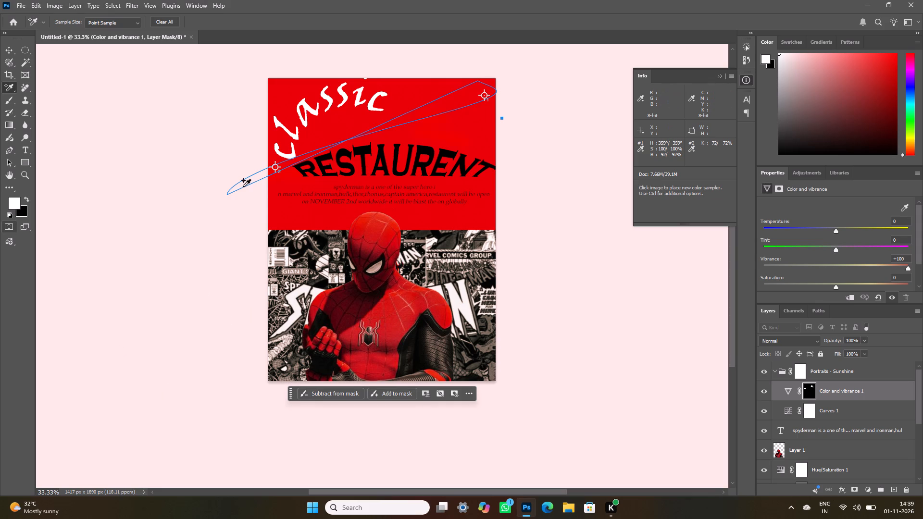
pyautogui.scroll(1, 243, 186)
pyautogui.click(268, 197)
pyautogui.click(269, 189)
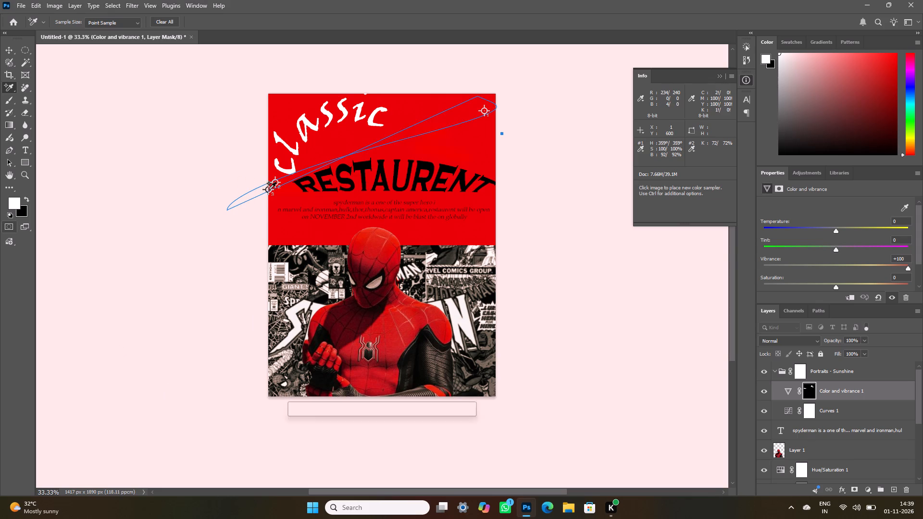
pyautogui.moveTo(269, 189); pyautogui.dragTo(290, 183)
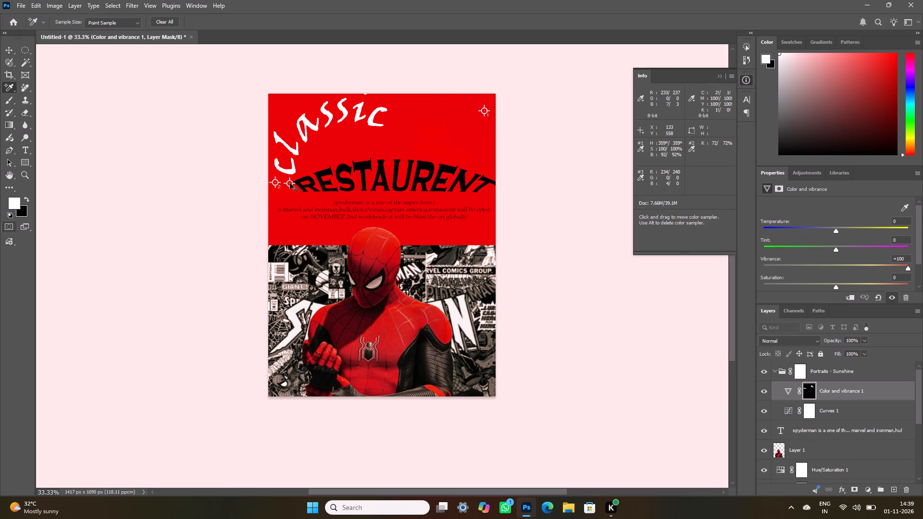
pyautogui.moveTo(290, 183); pyautogui.dragTo(262, 184)
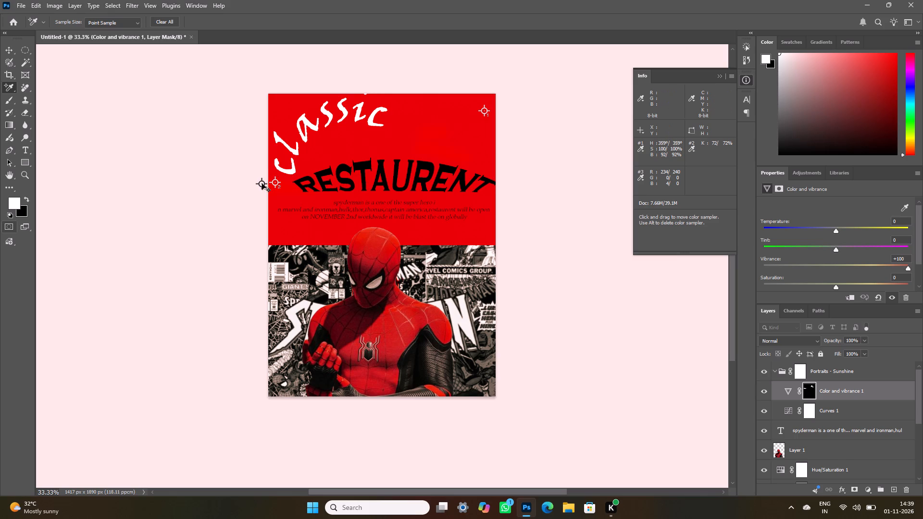
pyautogui.moveTo(262, 184); pyautogui.dragTo(343, 175)
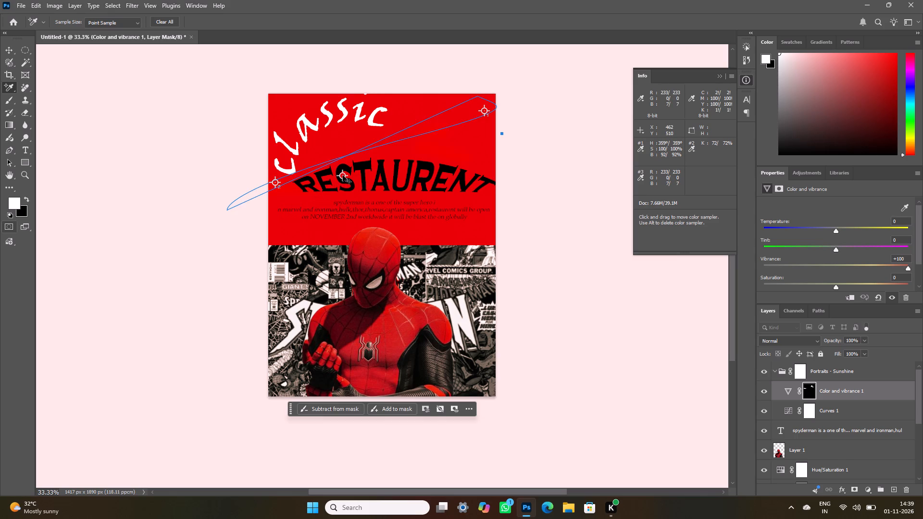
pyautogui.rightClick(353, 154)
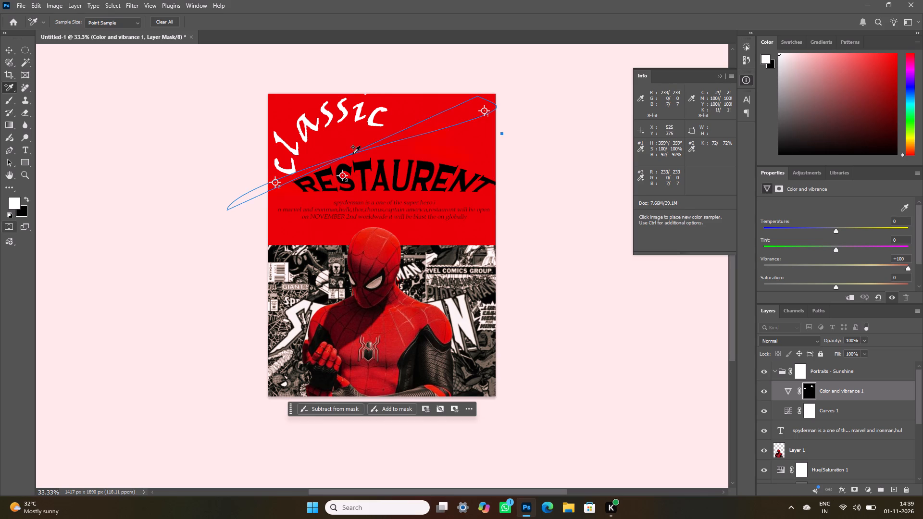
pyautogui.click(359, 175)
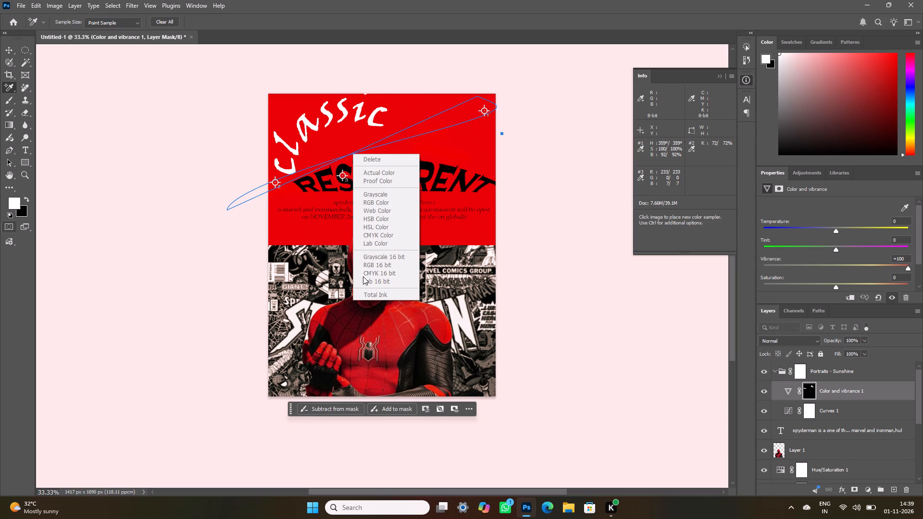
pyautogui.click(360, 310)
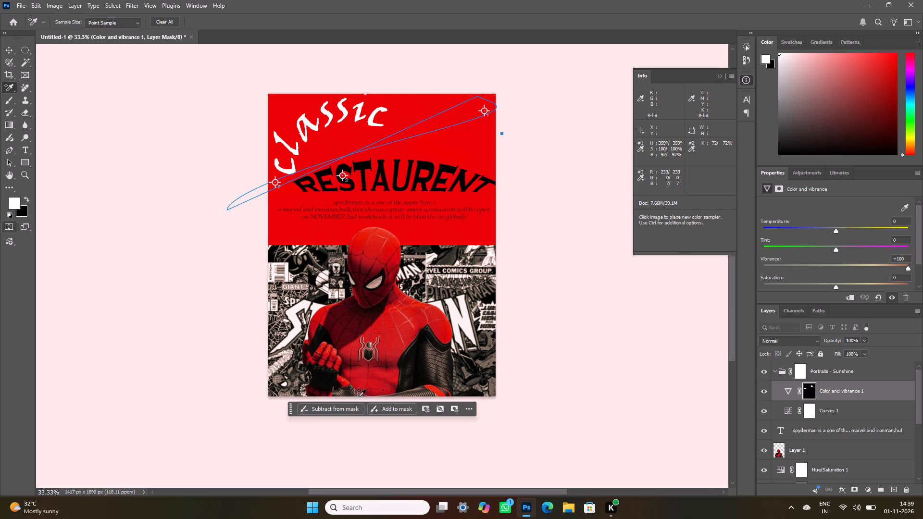
# Switch to the Pen tool and set the canvas surround colour to Medium Gray.
pyautogui.click(4, 152)
pyautogui.click(4, 155)
pyautogui.doubleClick(8, 153)
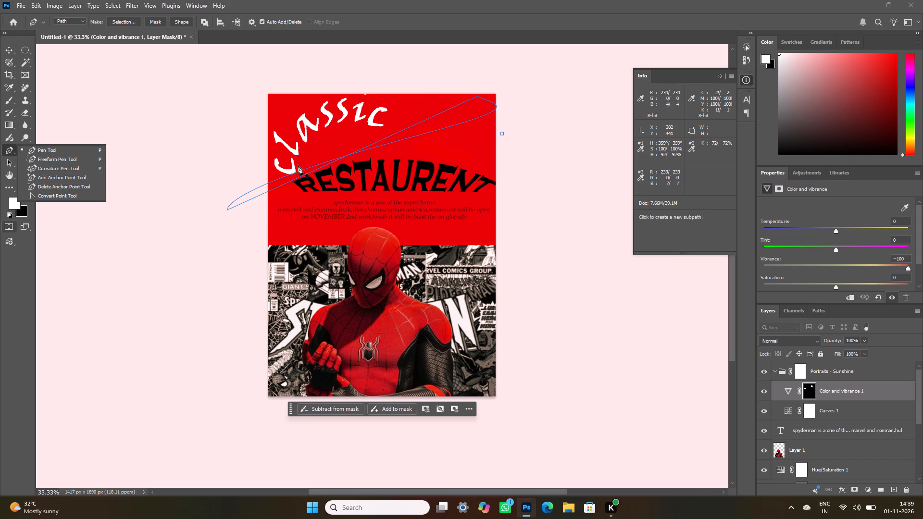
pyautogui.rightClick(259, 186)
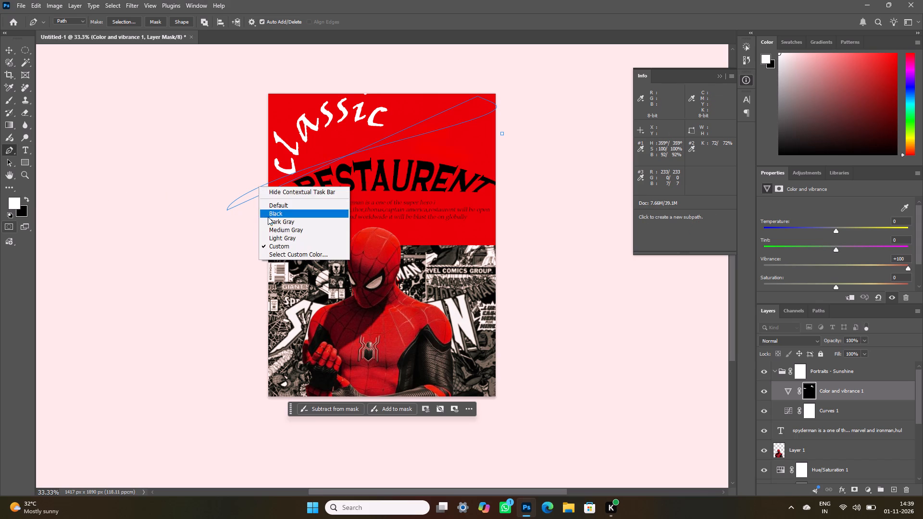
pyautogui.click(269, 228)
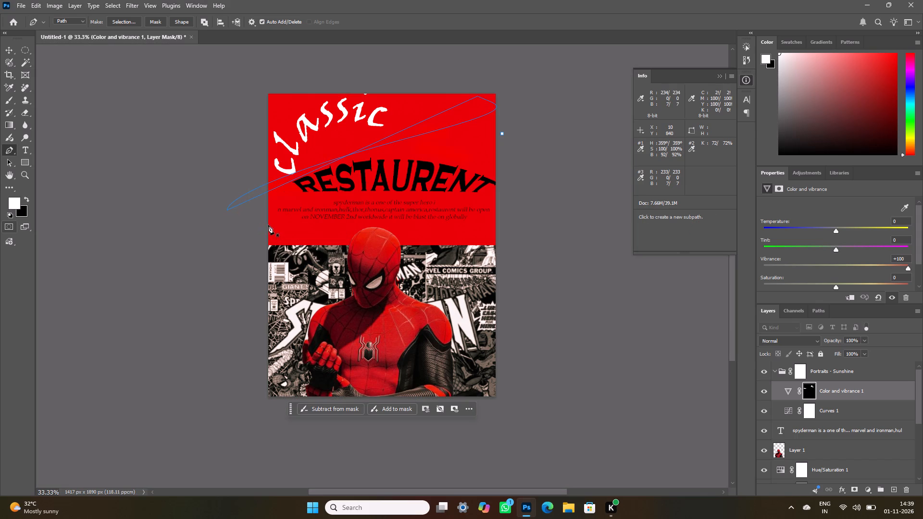
# Fill the diagonal path on the Color and vibrance 1 mask with Black in Normal mode at 100% opacity.
pyautogui.rightClick(275, 185)
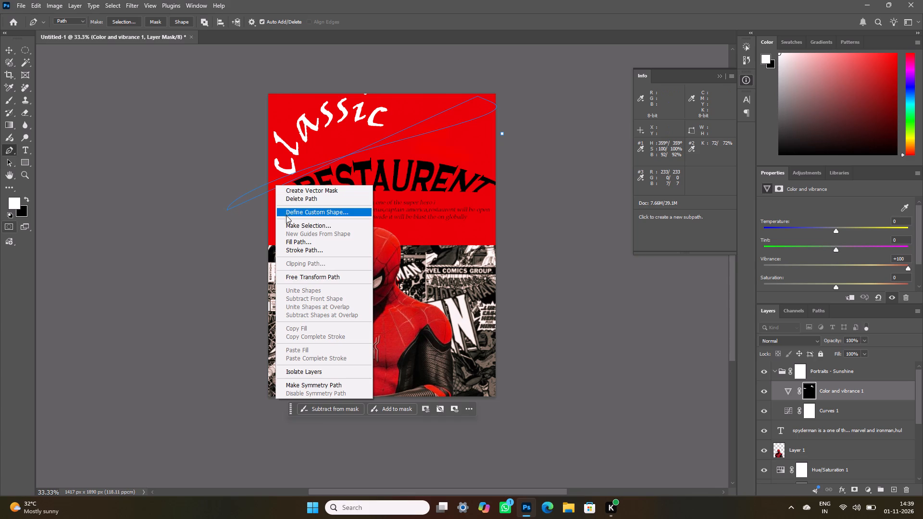
pyautogui.click(285, 243)
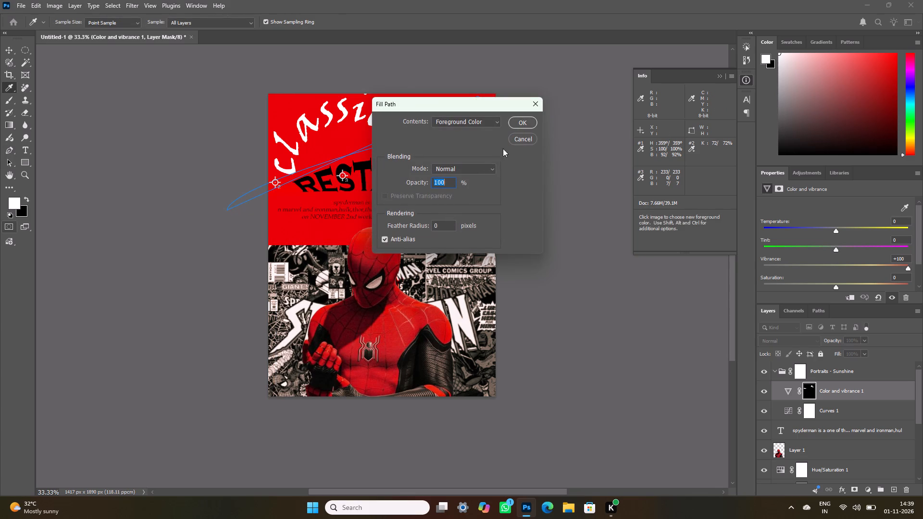
pyautogui.click(472, 118)
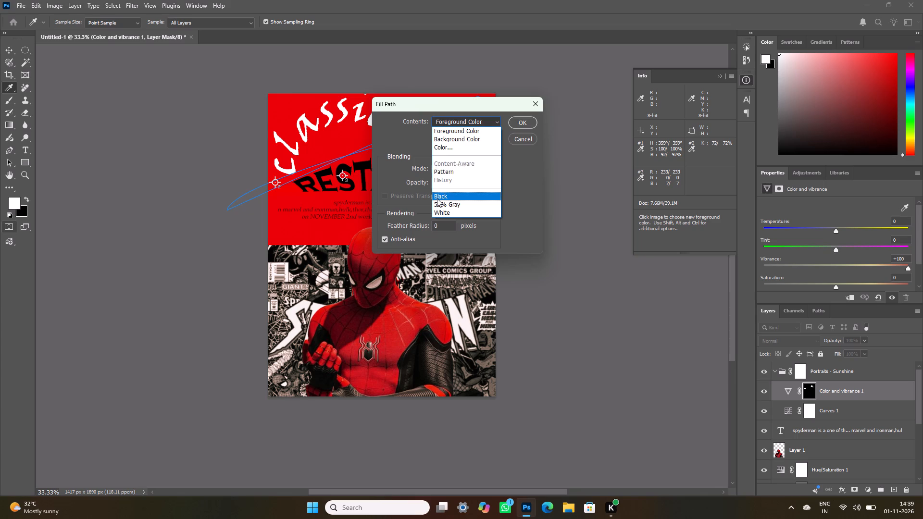
pyautogui.click(437, 198)
pyautogui.click(532, 124)
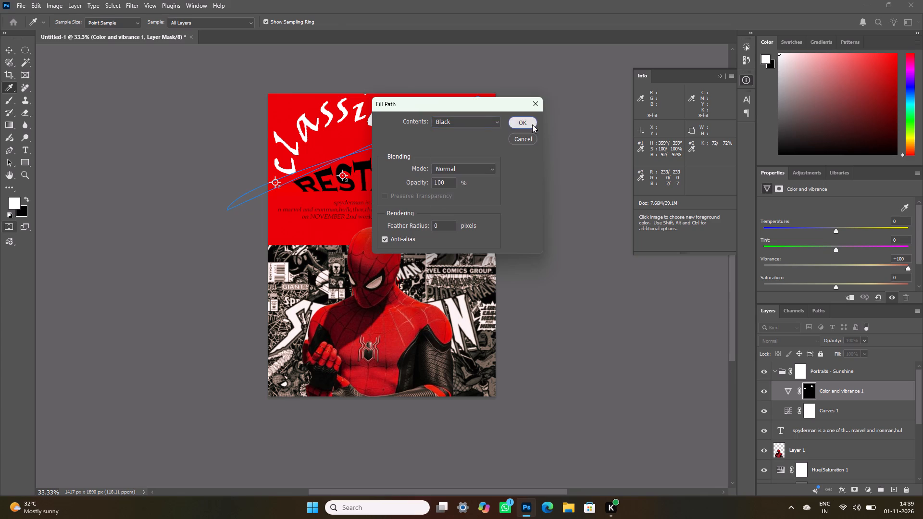
# Draw a new zigzag pen subpath with curved and straight segments between the Classic and RESTAURENT headings, ending at the heading's first letters.
pyautogui.click(440, 122)
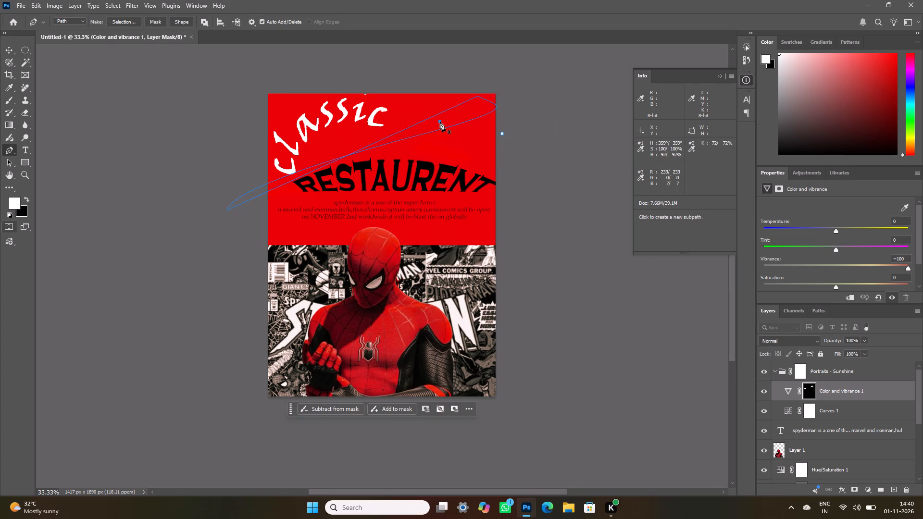
pyautogui.moveTo(440, 122); pyautogui.dragTo(263, 322)
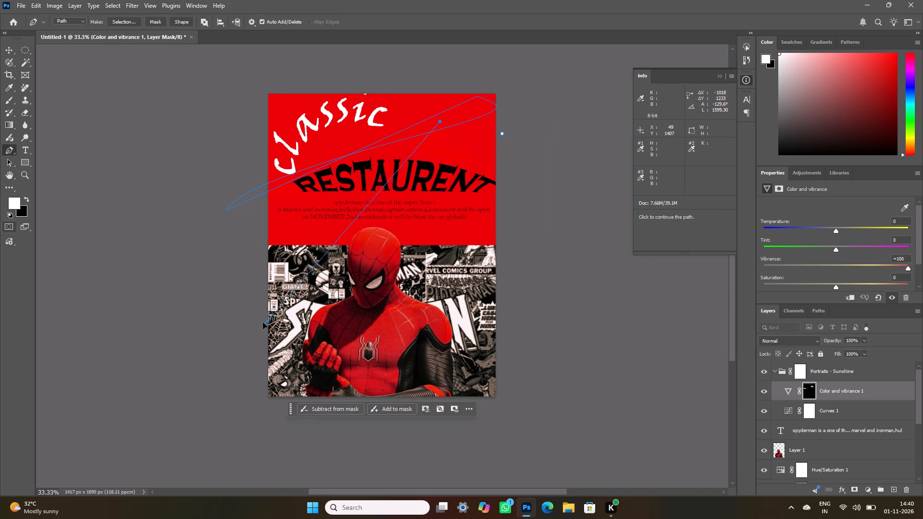
pyautogui.moveTo(263, 322); pyautogui.dragTo(277, 126)
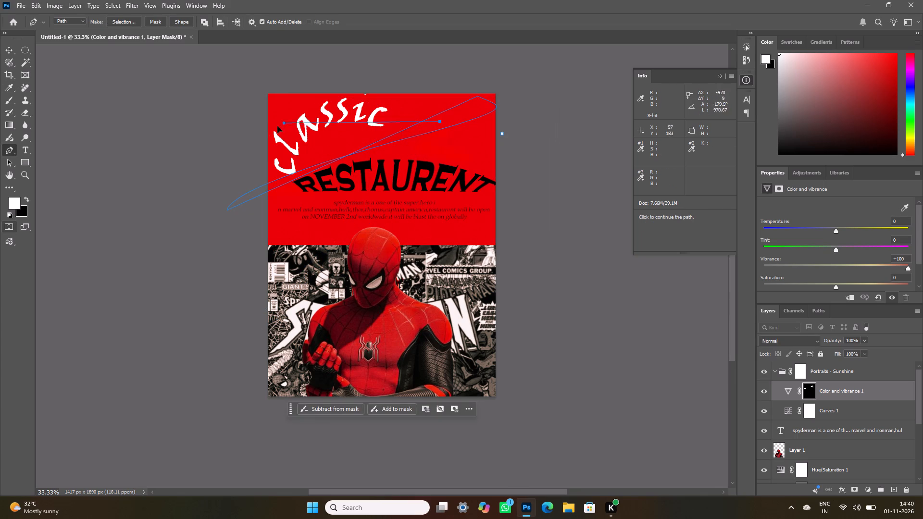
pyautogui.moveTo(277, 126); pyautogui.dragTo(245, 139)
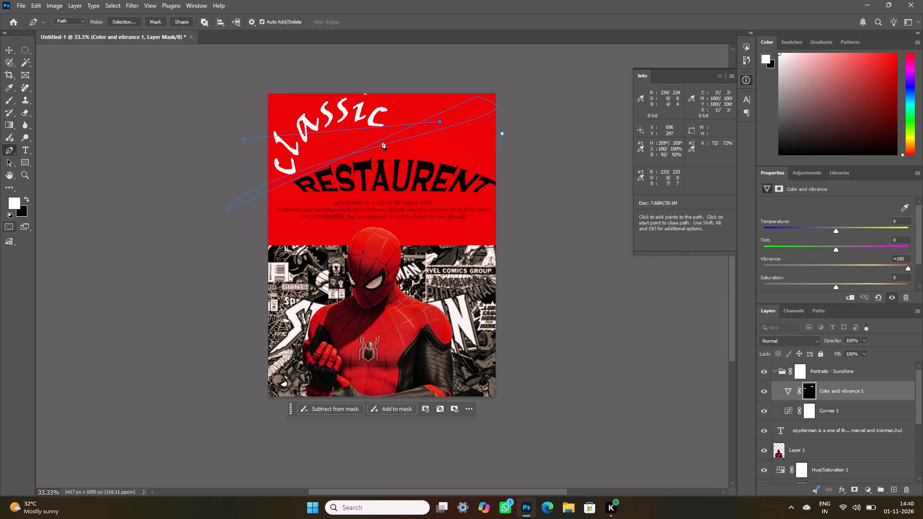
pyautogui.click(381, 140)
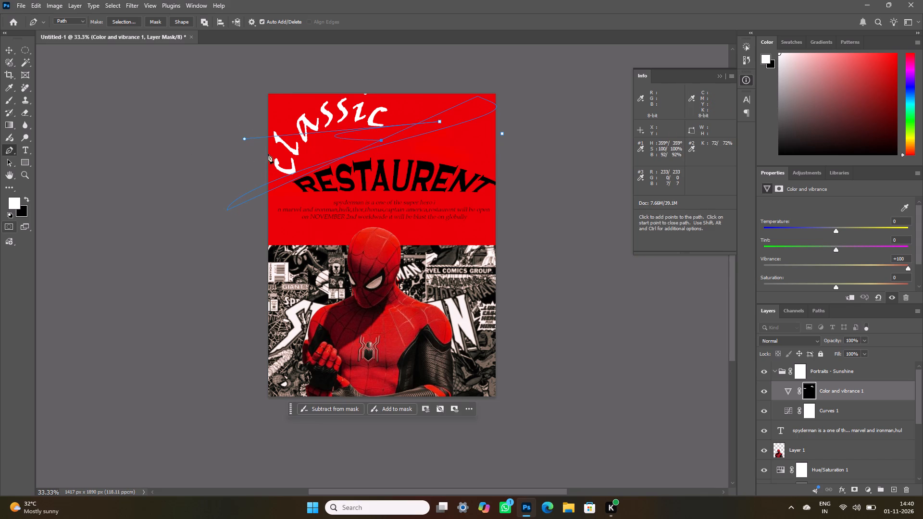
pyautogui.click(483, 150)
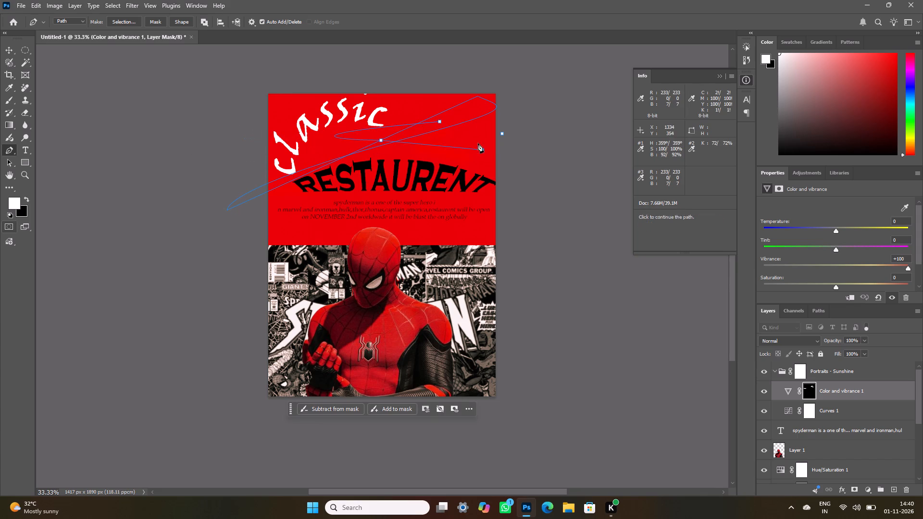
pyautogui.click(287, 124)
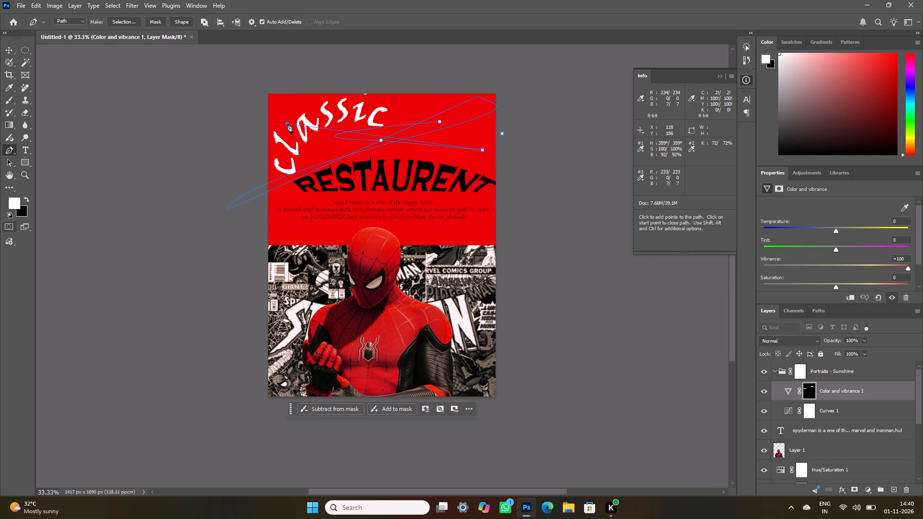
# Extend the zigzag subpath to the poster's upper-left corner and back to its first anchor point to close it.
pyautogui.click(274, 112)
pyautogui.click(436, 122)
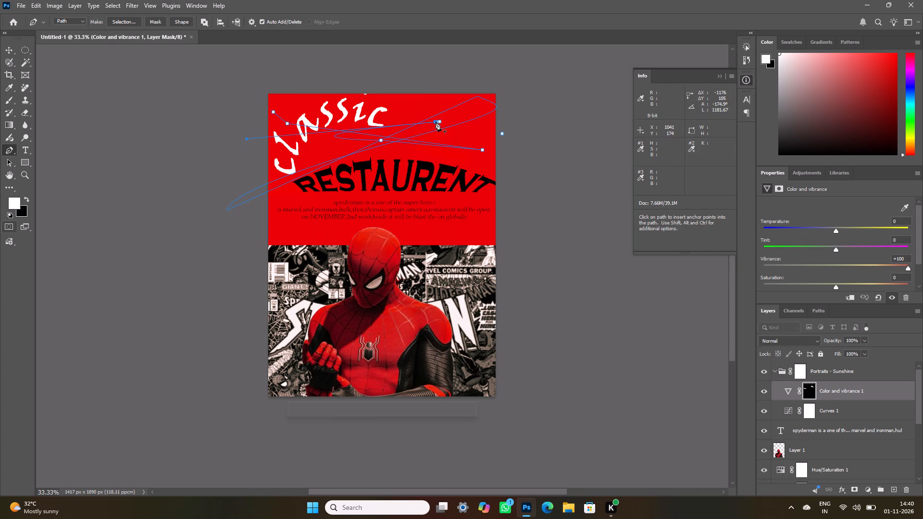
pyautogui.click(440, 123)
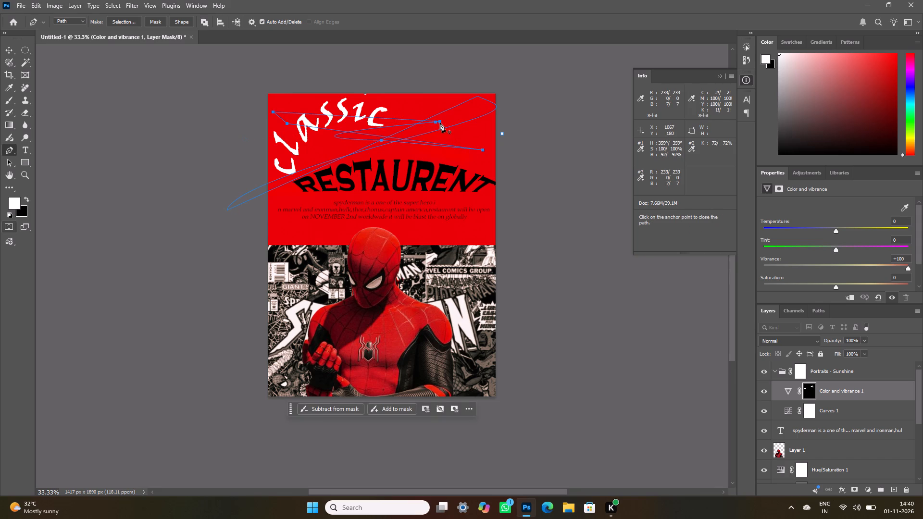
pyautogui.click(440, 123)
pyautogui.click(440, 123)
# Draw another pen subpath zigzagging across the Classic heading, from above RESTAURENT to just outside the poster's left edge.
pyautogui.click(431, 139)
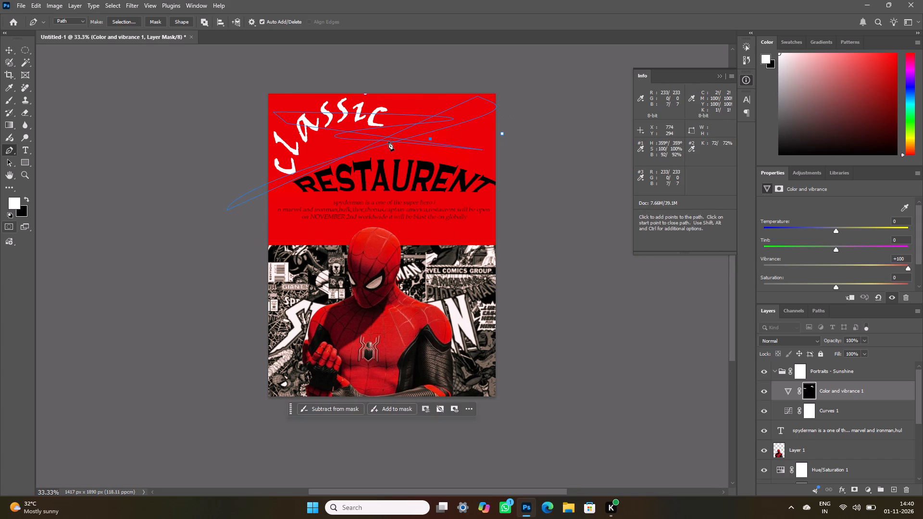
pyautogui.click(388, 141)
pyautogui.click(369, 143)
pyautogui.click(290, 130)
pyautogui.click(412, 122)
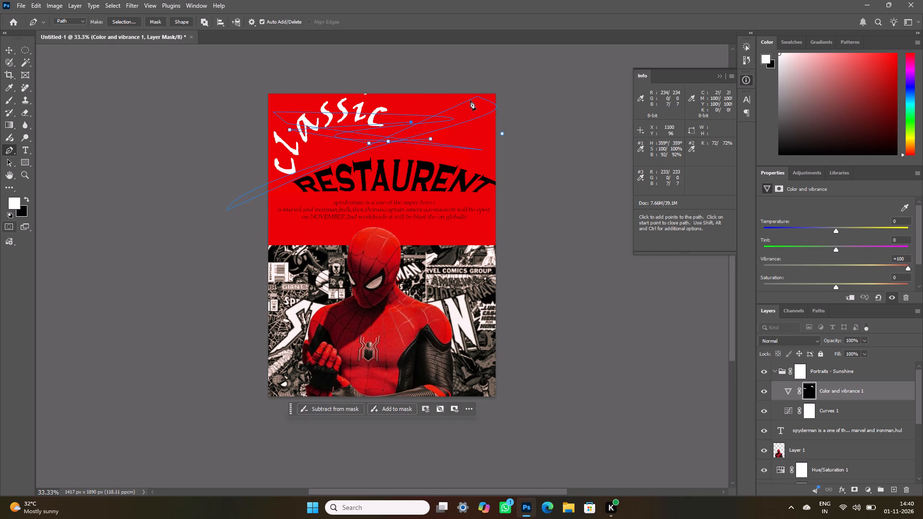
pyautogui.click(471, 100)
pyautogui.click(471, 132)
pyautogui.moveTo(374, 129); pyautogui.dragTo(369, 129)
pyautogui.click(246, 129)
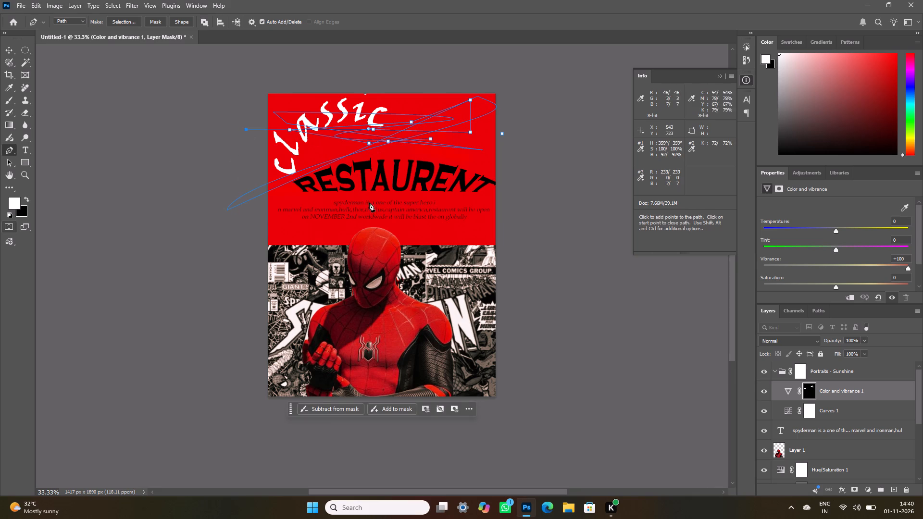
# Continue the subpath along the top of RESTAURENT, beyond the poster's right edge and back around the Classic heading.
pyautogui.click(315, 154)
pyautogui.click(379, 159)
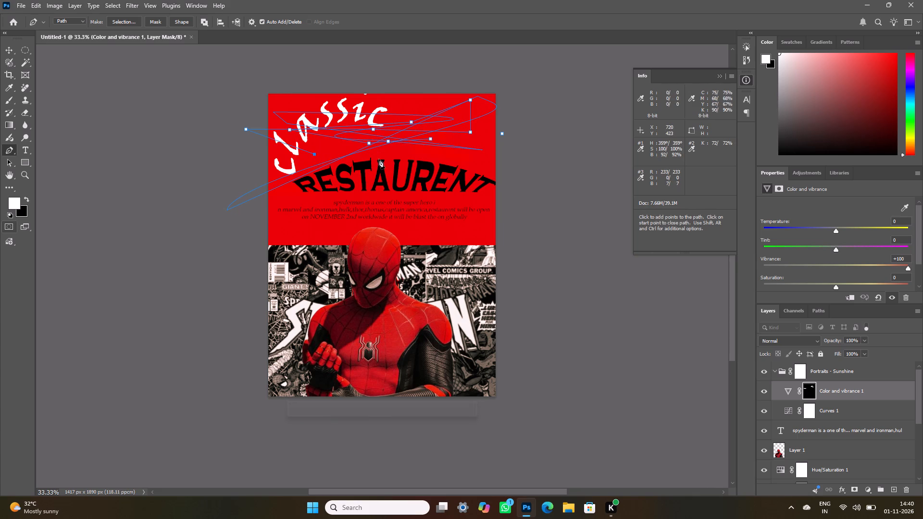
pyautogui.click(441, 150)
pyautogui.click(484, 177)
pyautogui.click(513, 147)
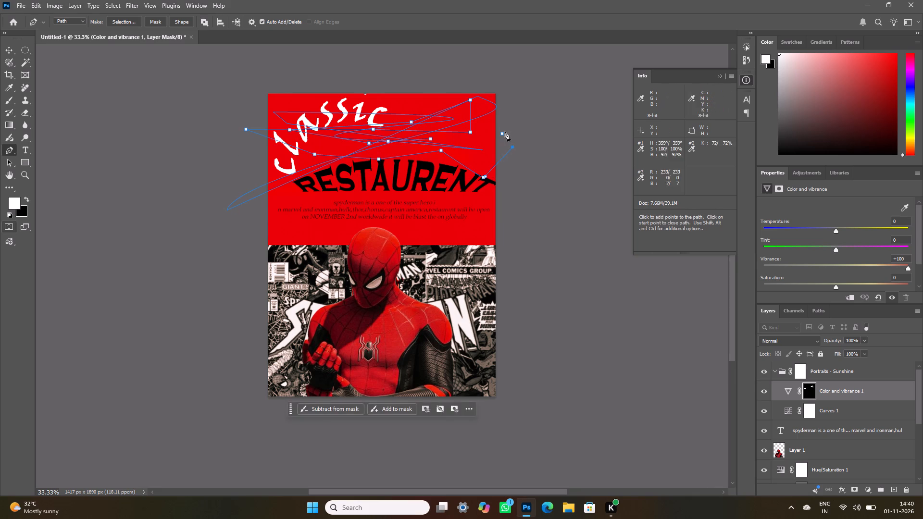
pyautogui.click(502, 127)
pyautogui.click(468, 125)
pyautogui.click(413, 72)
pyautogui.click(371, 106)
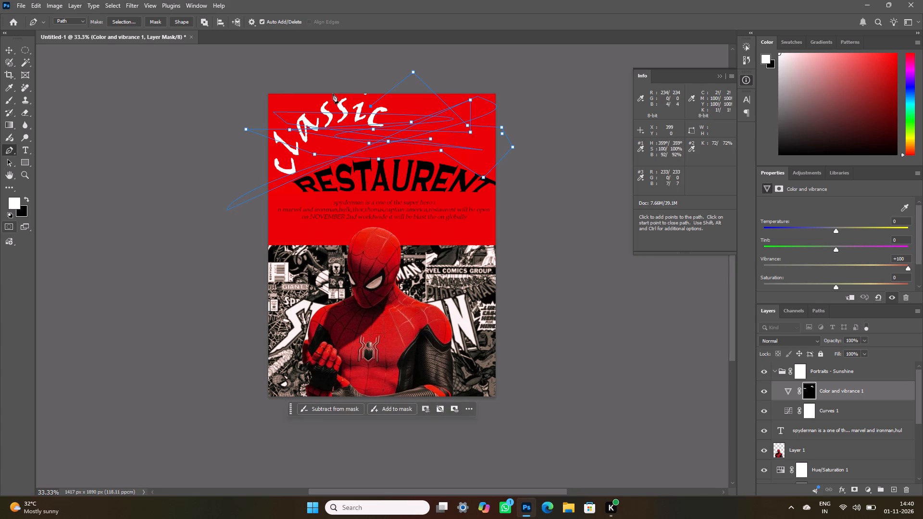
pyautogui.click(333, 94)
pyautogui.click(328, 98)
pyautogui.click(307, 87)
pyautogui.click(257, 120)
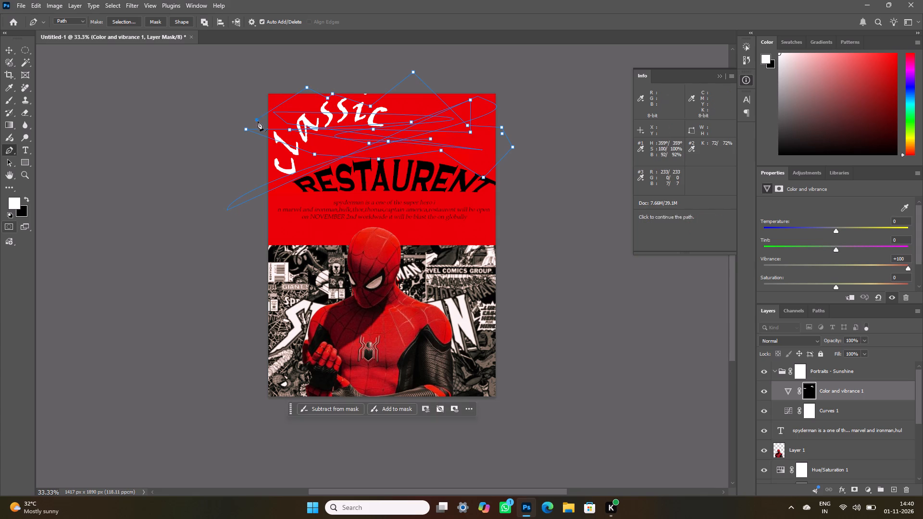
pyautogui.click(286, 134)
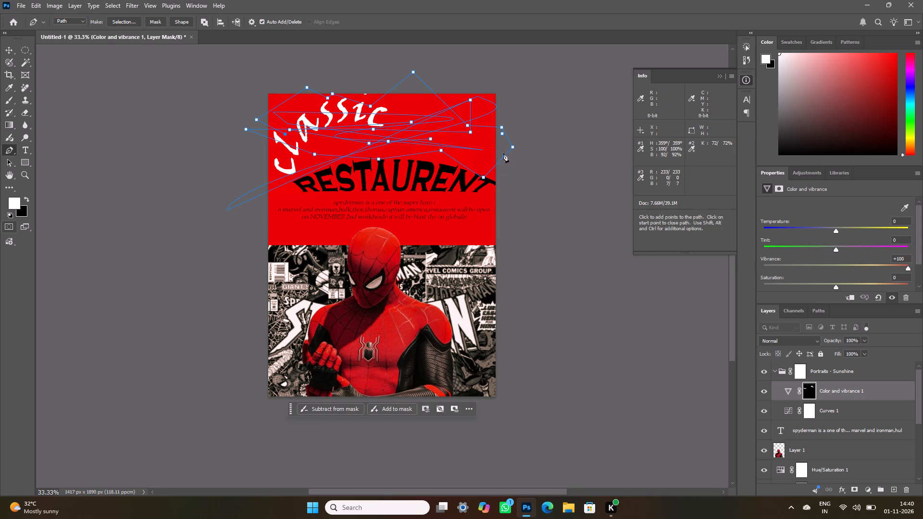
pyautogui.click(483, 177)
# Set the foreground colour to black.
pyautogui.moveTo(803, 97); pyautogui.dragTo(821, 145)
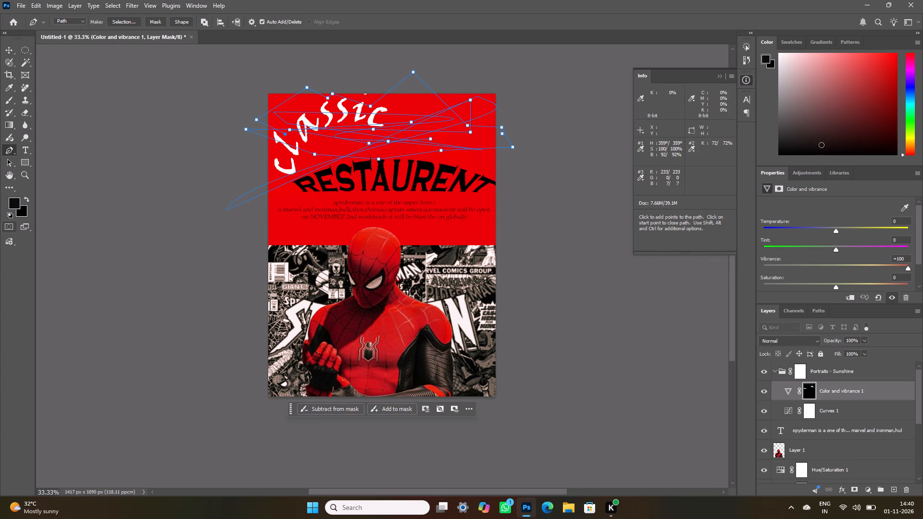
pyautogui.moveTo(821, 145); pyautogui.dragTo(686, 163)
# Show the Color and vibrance 1 layer mask as a red overlay on the poster.
pyautogui.press('\\')
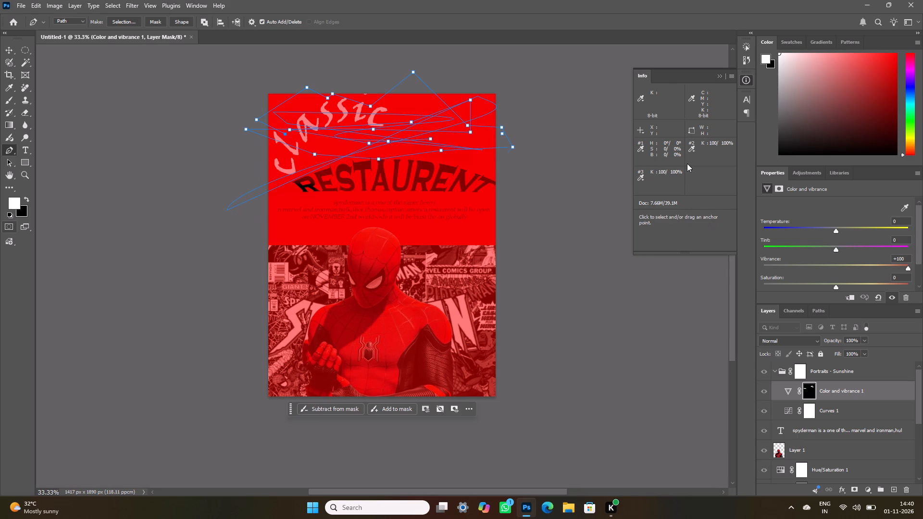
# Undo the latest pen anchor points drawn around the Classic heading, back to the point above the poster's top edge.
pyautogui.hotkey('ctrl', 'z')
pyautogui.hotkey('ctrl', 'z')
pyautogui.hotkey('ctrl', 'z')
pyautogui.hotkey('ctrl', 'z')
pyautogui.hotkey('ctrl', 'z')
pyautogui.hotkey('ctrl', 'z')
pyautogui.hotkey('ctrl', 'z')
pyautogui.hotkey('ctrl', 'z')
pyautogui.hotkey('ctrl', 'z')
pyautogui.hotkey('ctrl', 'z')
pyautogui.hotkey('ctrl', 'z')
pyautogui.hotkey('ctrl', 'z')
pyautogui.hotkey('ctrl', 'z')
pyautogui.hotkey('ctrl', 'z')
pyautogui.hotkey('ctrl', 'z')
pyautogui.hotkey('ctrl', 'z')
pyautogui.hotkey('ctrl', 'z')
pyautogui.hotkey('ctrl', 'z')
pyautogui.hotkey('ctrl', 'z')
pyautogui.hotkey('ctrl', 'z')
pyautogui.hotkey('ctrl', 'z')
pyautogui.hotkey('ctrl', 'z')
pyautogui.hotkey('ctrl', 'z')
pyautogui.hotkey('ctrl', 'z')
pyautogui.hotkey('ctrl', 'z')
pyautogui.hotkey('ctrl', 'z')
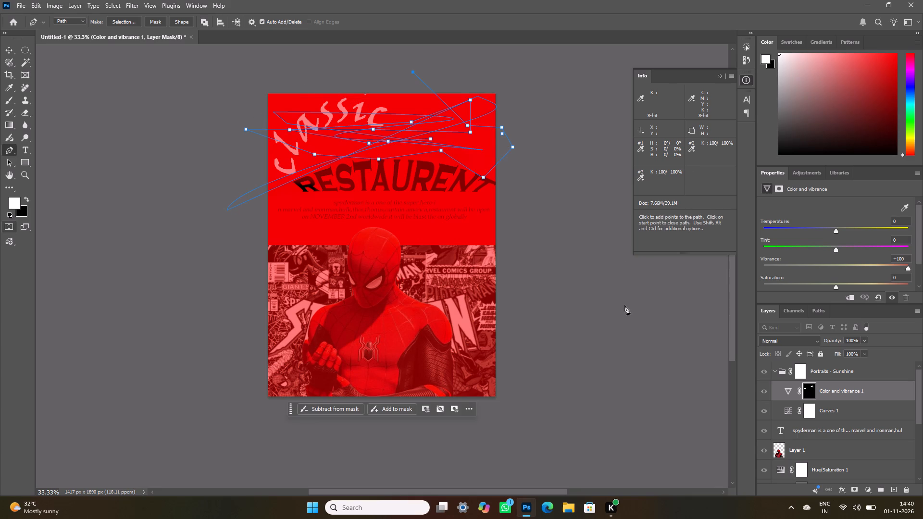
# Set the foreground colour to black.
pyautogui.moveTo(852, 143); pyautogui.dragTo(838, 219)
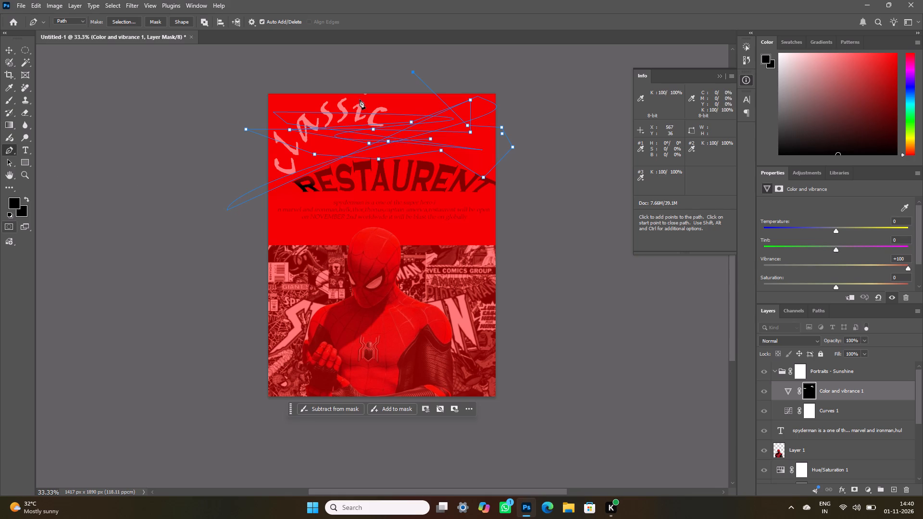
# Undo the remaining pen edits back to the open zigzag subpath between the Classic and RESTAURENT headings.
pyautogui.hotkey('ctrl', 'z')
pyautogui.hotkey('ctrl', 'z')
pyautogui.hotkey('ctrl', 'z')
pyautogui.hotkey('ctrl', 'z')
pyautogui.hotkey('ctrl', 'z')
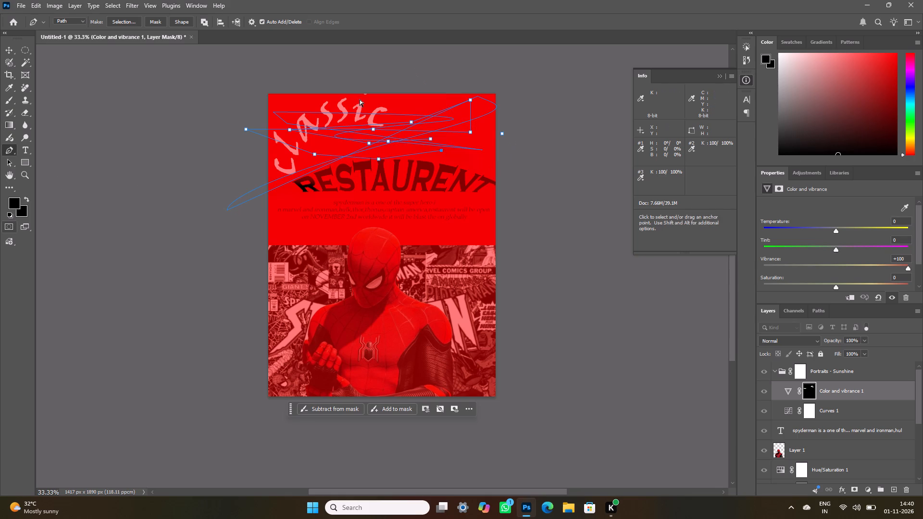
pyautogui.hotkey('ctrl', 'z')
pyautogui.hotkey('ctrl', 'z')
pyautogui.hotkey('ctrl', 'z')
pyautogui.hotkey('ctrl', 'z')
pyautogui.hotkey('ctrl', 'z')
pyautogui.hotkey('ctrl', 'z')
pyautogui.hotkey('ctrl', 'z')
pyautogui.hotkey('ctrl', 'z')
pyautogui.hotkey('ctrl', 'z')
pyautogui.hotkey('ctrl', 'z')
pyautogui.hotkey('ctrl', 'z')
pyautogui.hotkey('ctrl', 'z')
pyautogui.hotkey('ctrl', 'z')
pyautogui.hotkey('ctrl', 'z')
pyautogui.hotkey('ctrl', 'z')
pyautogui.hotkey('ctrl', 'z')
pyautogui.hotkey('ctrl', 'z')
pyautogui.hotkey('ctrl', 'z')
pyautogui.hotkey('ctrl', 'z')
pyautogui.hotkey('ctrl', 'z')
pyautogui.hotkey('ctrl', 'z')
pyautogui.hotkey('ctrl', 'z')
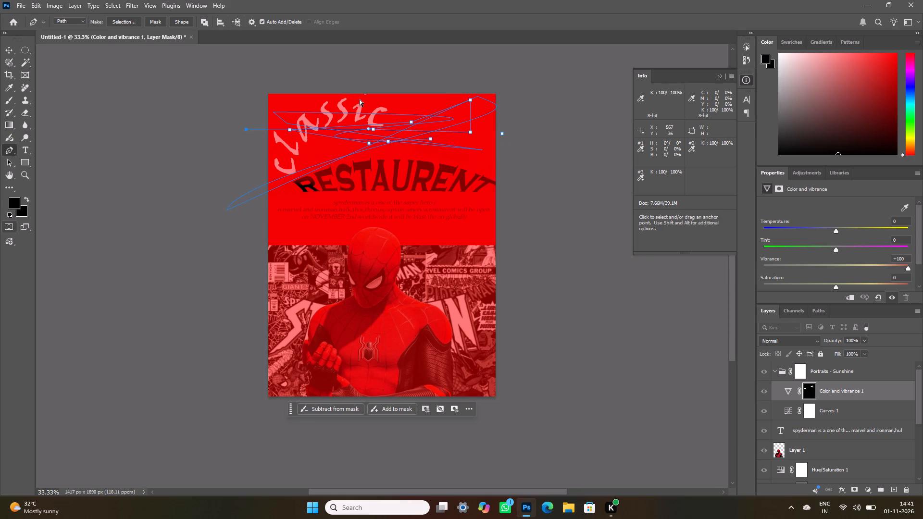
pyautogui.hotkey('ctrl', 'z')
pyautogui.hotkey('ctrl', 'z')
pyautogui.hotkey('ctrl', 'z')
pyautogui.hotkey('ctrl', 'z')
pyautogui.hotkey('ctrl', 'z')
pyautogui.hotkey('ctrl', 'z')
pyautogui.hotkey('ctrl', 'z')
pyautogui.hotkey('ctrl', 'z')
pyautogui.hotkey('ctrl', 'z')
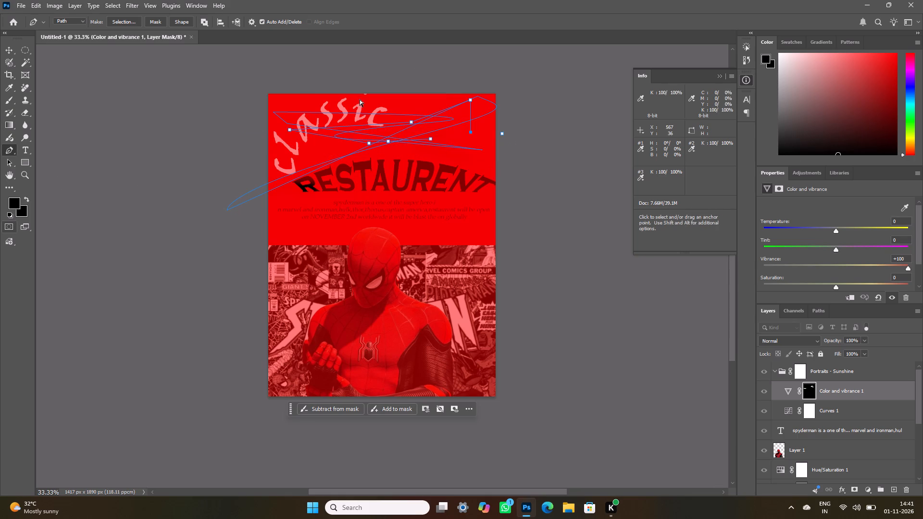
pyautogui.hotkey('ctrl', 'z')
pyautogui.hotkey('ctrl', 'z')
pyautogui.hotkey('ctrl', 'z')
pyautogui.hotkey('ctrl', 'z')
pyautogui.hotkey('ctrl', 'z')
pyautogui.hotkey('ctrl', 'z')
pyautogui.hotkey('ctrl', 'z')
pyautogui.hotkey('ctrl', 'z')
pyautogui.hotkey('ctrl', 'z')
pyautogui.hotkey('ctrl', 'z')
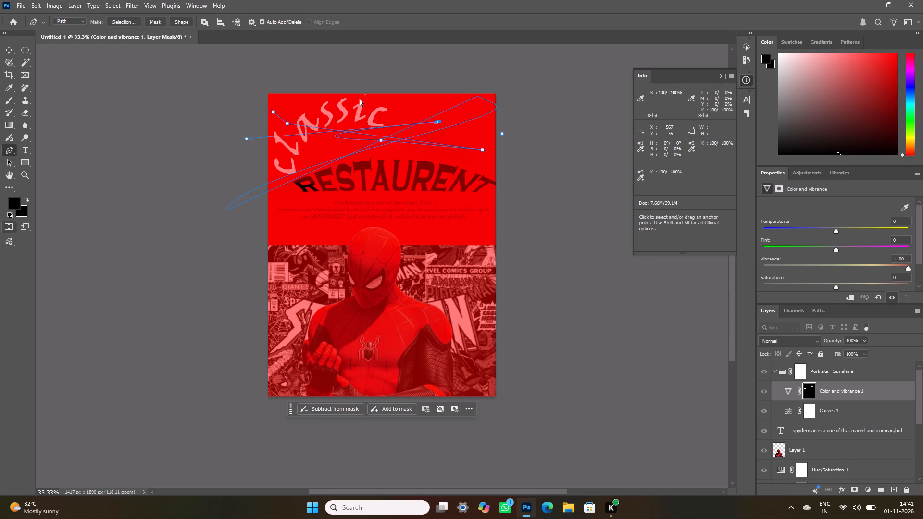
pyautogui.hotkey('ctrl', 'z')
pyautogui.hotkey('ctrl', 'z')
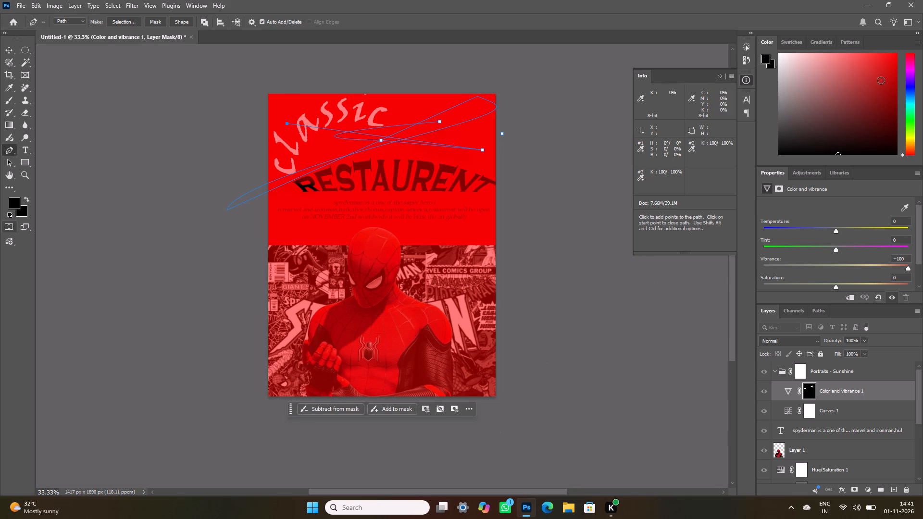
# Set the foreground colour to a near-white shade.
pyautogui.moveTo(892, 130); pyautogui.dragTo(622, 15)
pyautogui.moveTo(822, 107); pyautogui.dragTo(790, 61)
pyautogui.click(788, 59)
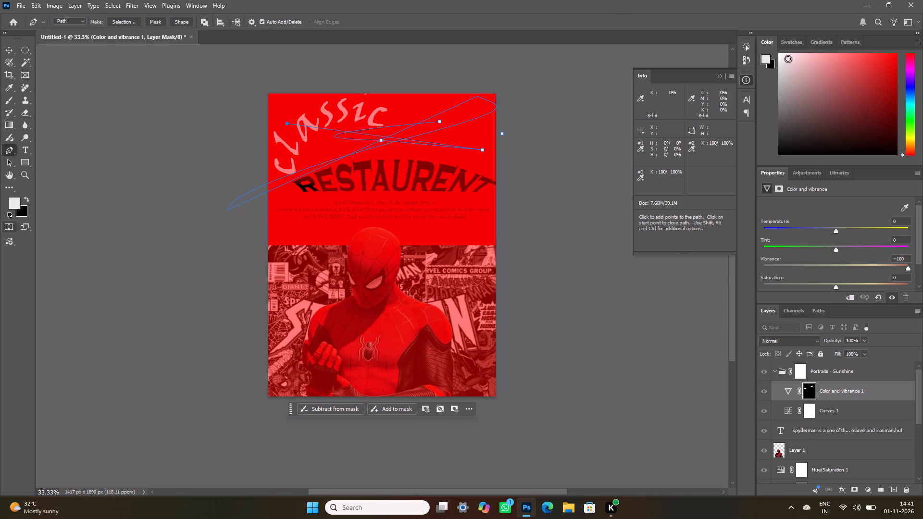
pyautogui.click(783, 55)
# Dismiss the active pen path so it no longer shows on the poster.
pyautogui.press('Return')
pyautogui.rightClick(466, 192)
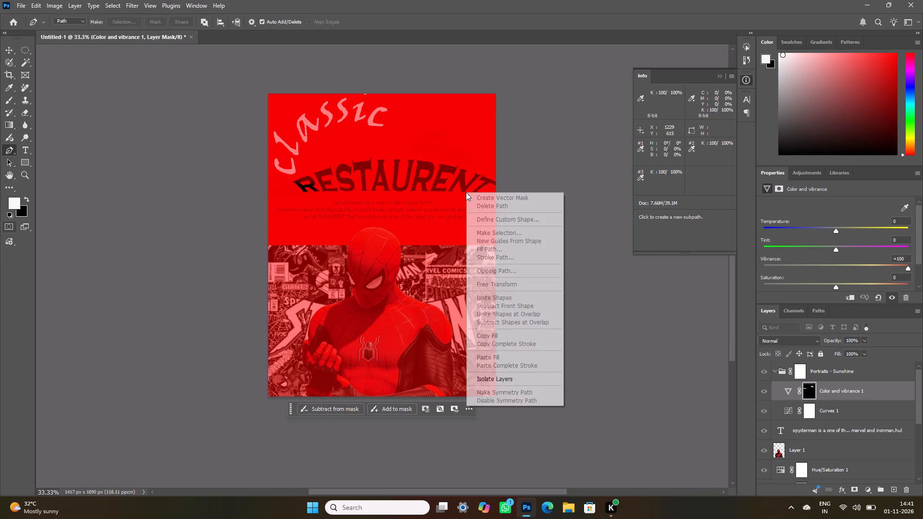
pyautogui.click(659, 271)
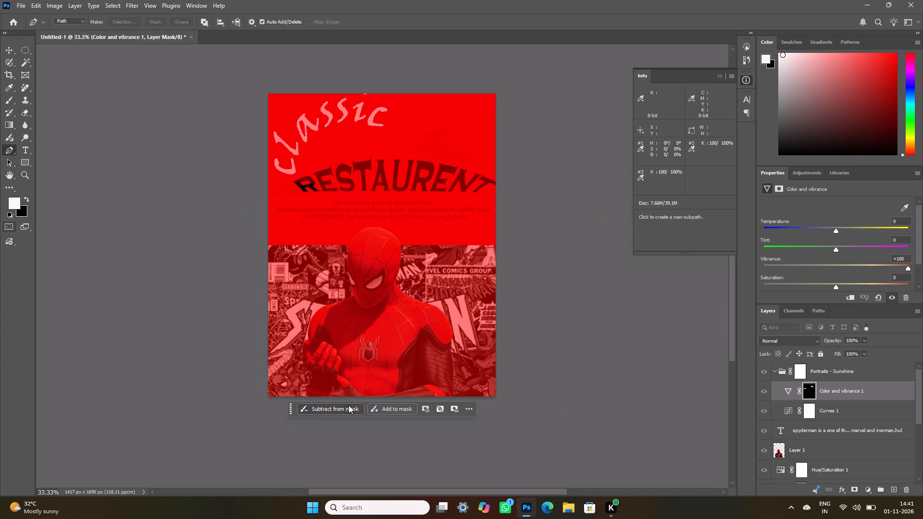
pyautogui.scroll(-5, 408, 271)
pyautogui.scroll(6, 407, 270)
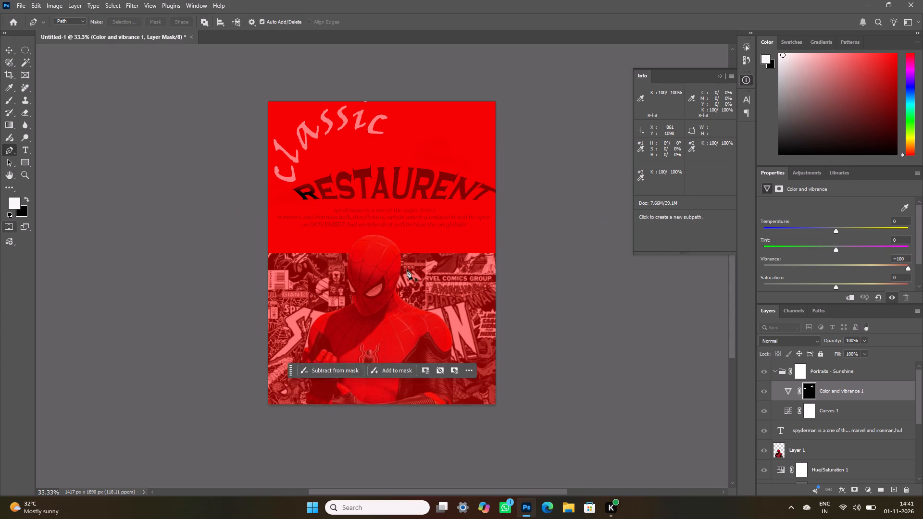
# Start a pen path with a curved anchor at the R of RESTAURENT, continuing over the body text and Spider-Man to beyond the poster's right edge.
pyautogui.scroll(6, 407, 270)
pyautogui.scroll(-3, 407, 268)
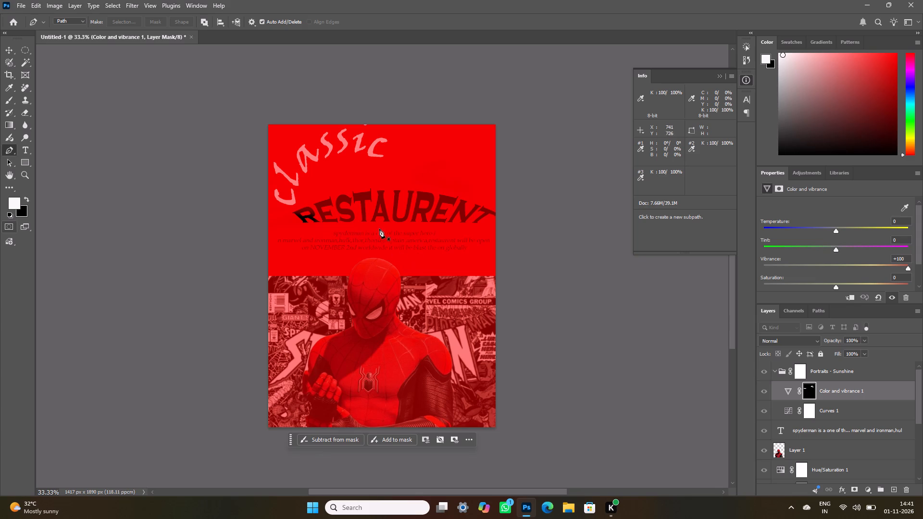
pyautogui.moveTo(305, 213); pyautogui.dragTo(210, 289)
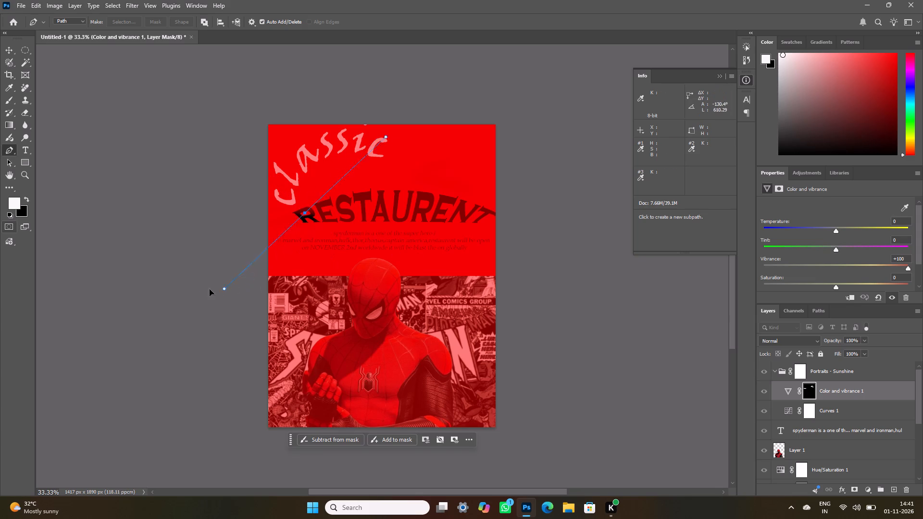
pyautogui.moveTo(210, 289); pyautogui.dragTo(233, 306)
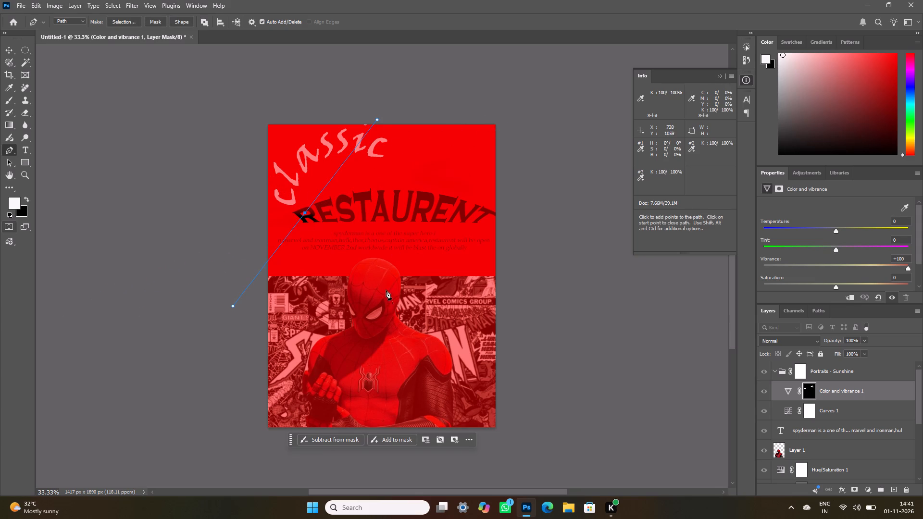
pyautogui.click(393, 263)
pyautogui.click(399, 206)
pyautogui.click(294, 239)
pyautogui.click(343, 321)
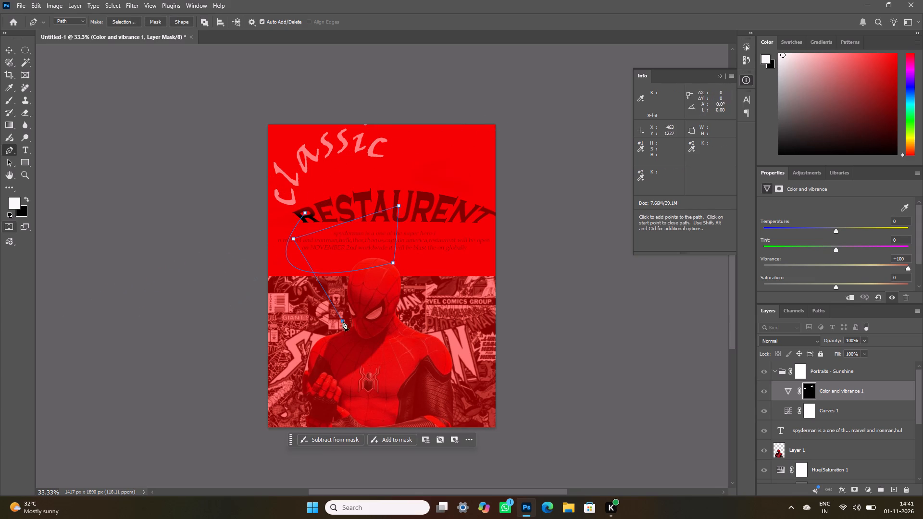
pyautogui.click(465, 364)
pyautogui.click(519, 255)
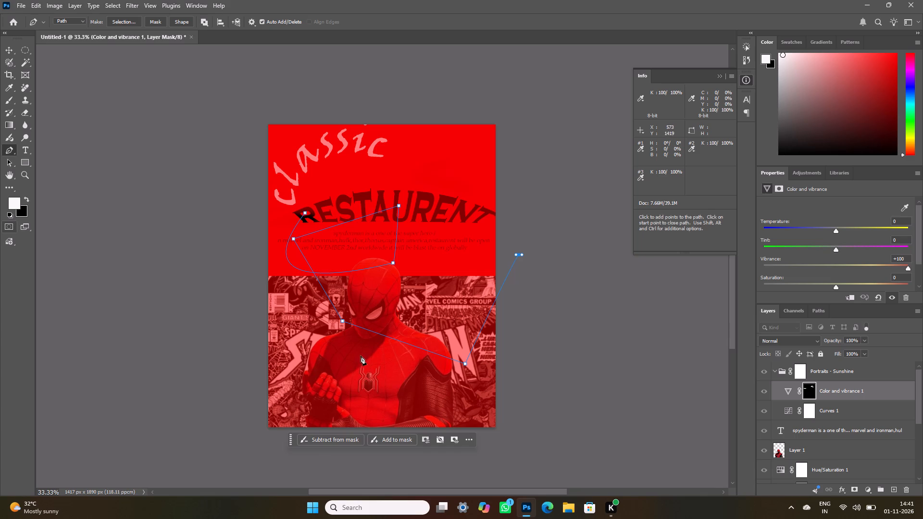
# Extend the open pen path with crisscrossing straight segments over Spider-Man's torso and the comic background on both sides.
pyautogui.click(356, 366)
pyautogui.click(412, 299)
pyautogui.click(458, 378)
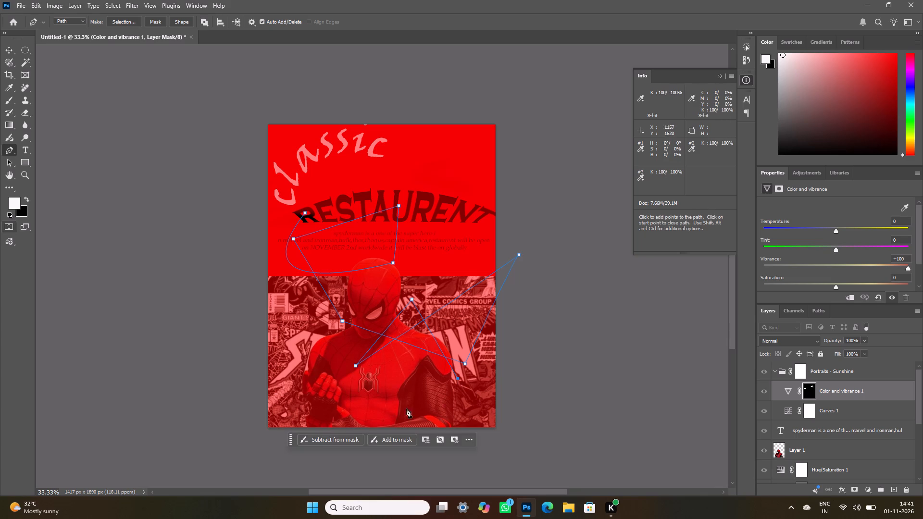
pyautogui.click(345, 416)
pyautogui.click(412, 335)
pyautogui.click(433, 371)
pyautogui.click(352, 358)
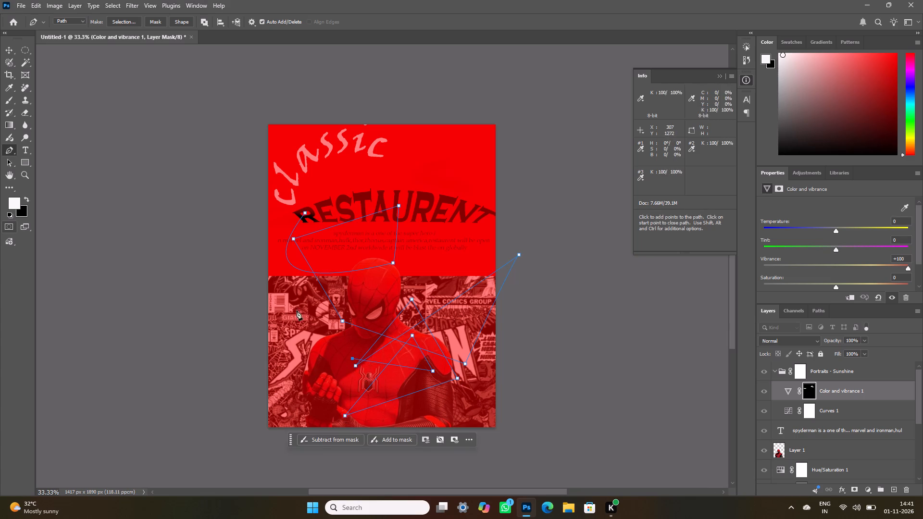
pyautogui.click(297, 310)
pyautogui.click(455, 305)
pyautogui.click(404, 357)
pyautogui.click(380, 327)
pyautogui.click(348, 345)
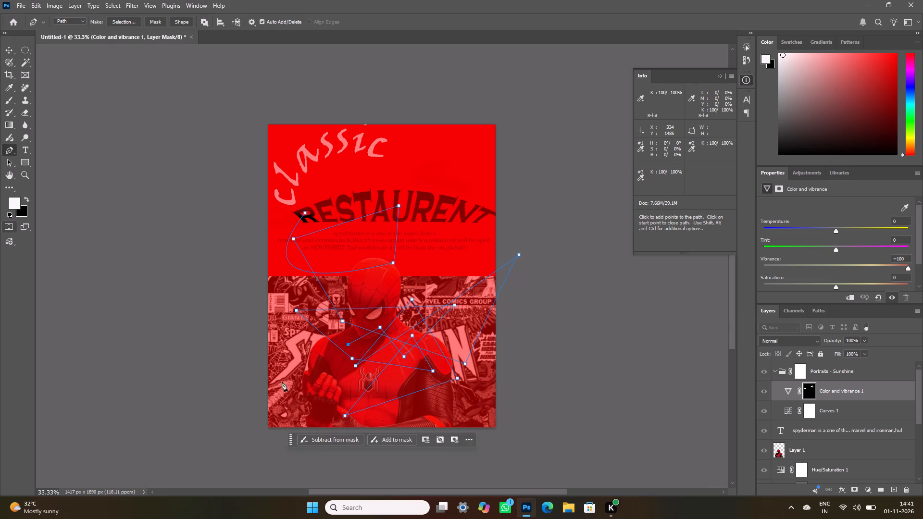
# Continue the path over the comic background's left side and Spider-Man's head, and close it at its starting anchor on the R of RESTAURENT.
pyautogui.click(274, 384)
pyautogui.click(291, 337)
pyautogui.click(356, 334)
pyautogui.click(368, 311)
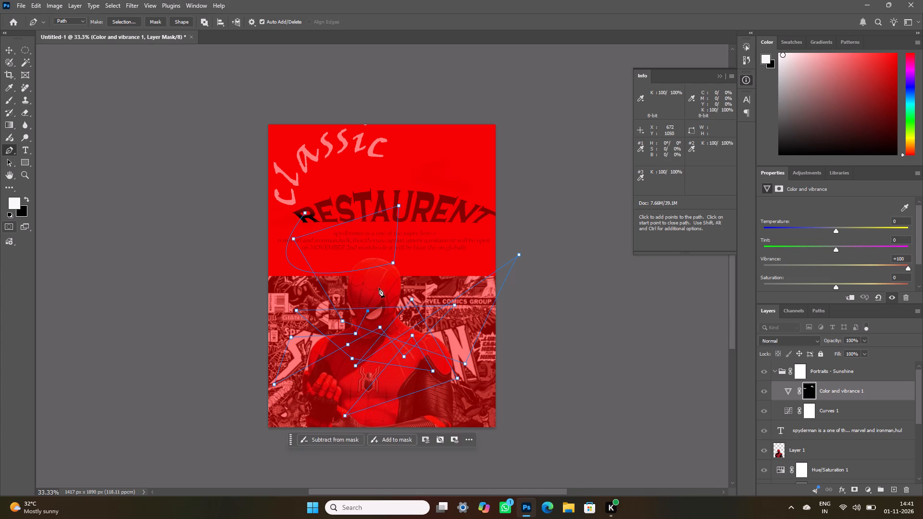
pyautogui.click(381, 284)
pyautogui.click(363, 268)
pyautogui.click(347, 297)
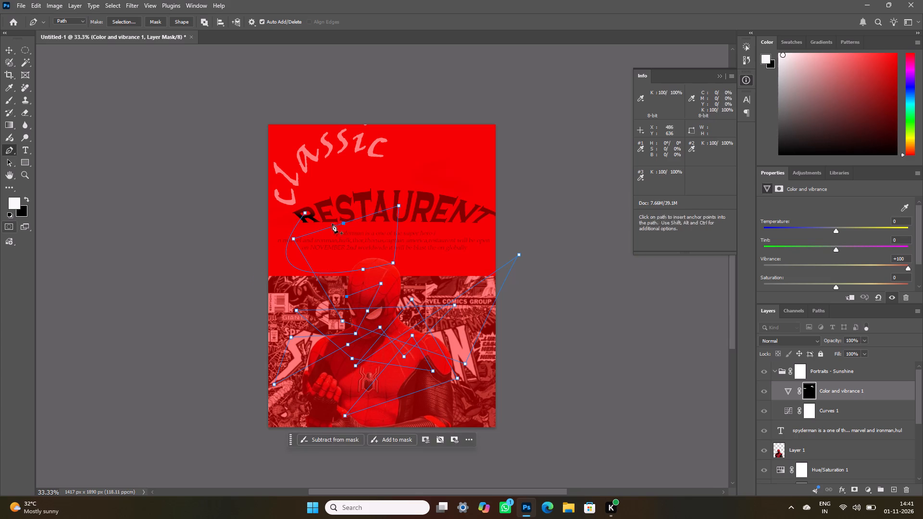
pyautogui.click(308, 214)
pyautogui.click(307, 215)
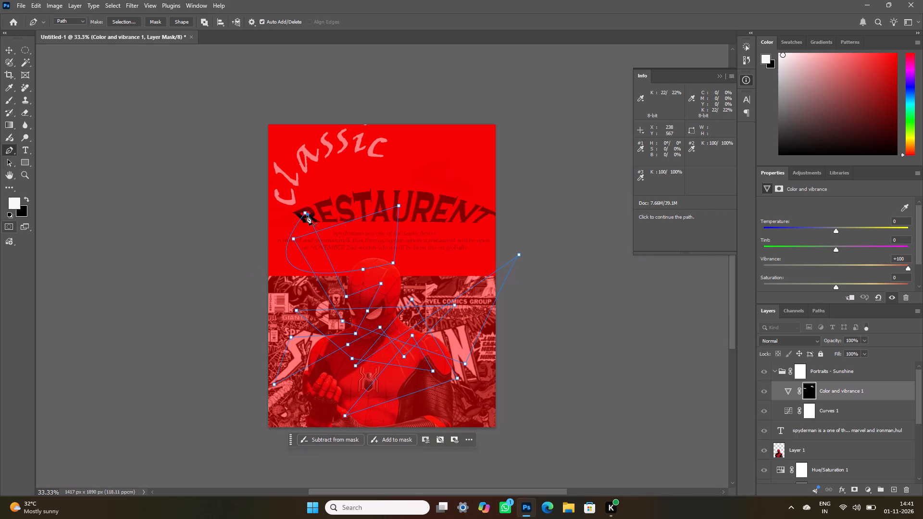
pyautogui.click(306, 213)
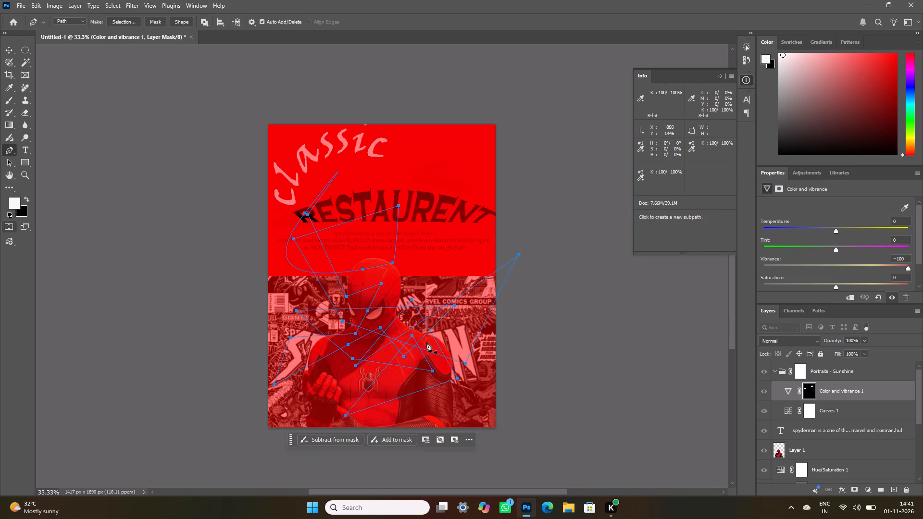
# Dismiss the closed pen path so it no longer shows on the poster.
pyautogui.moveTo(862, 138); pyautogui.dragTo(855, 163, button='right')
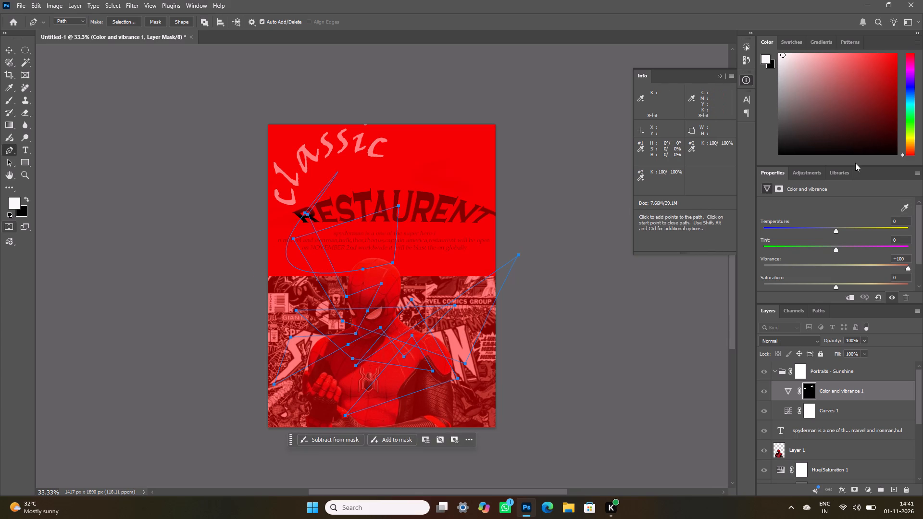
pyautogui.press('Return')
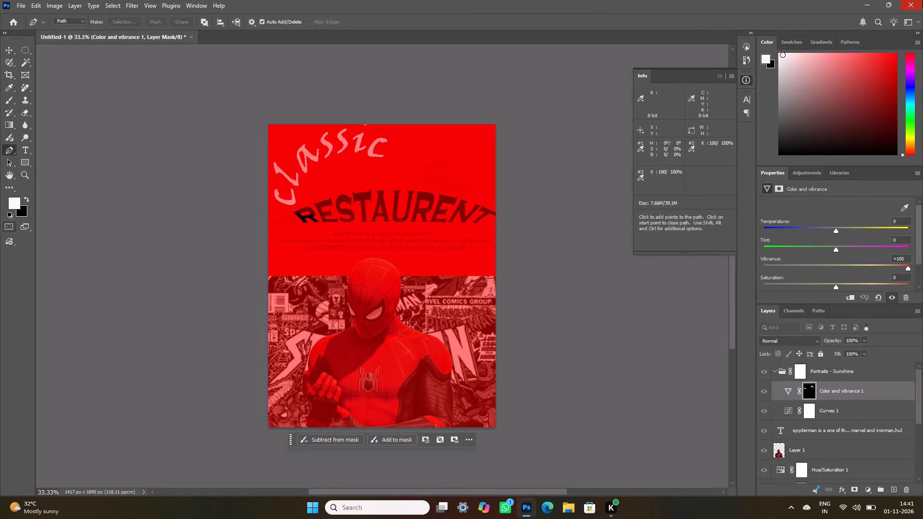
# Close the Untitled-1 poster document without saving its changes.
pyautogui.click(22, 12)
pyautogui.click(190, 37)
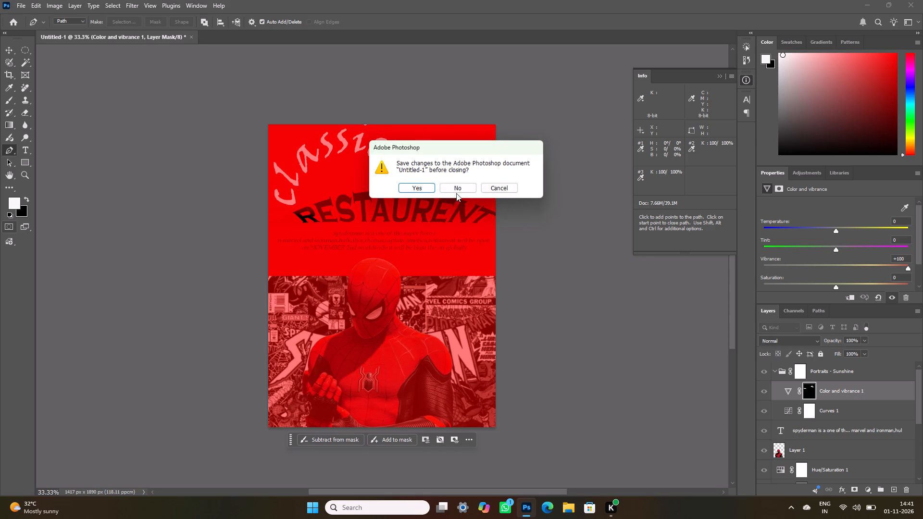
pyautogui.click(459, 189)
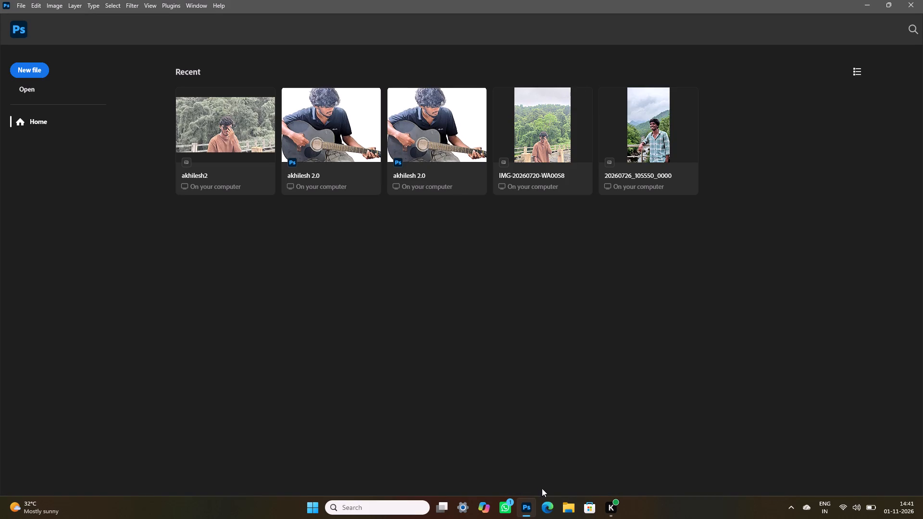